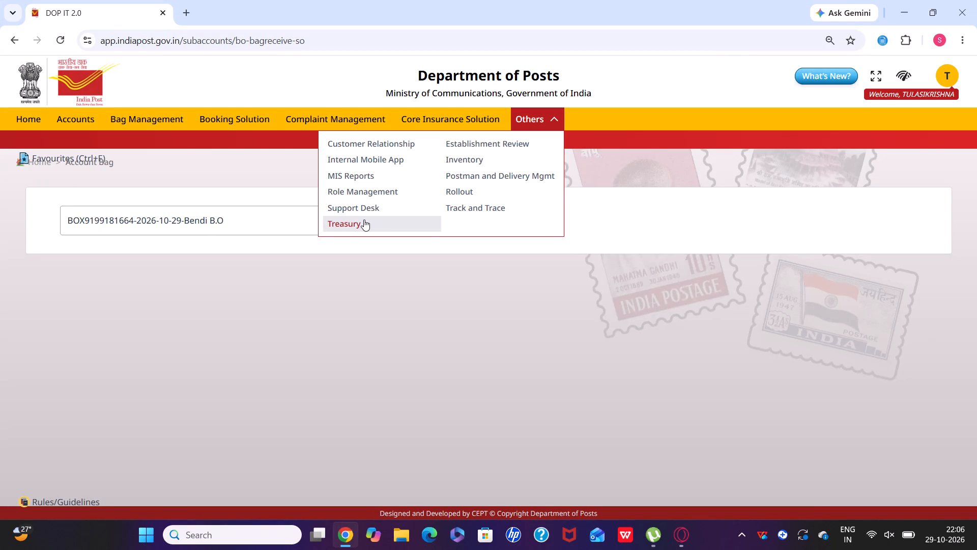
Open the Stamp Bulk Sales form under Stamps/Stationery in the Treasury module.
click(364, 219)
click(342, 224)
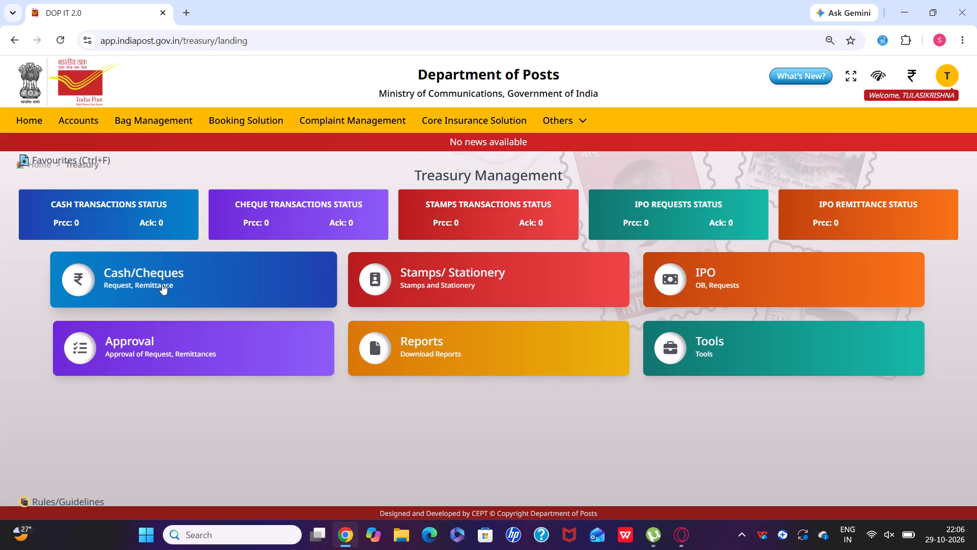
click(438, 278)
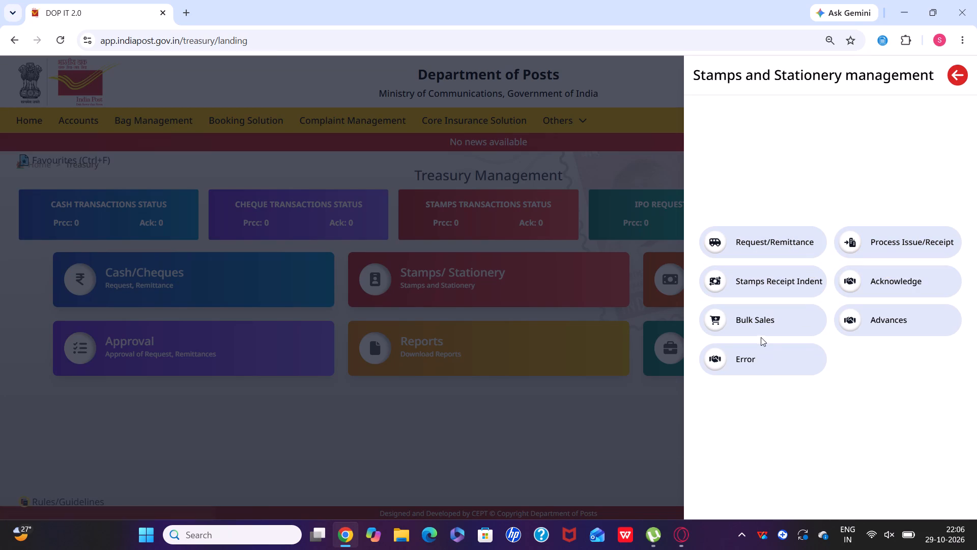
click(766, 316)
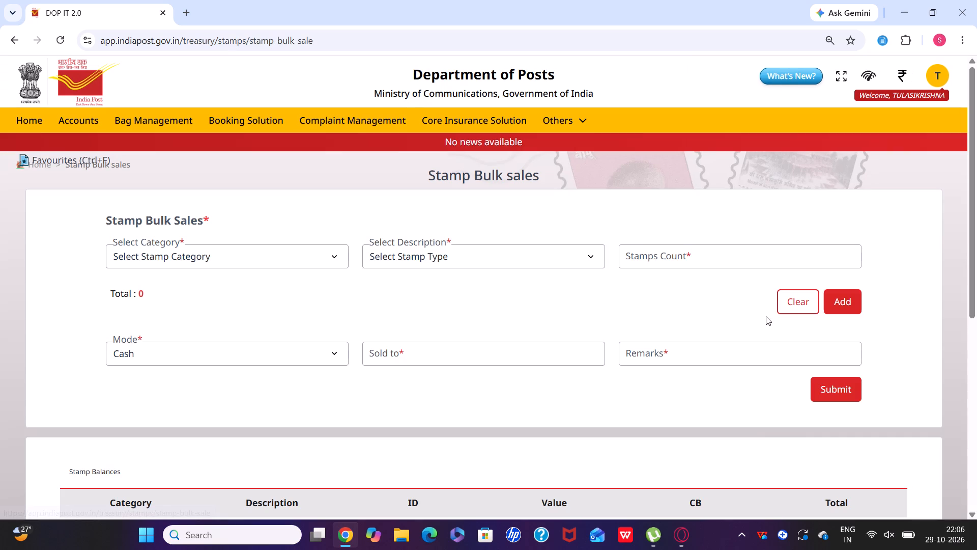
Fill in the stamp item with category Revenue Stamps-RVS, description Revenue Ticket-RVS100 and a stamps count of 130.
click(337, 256)
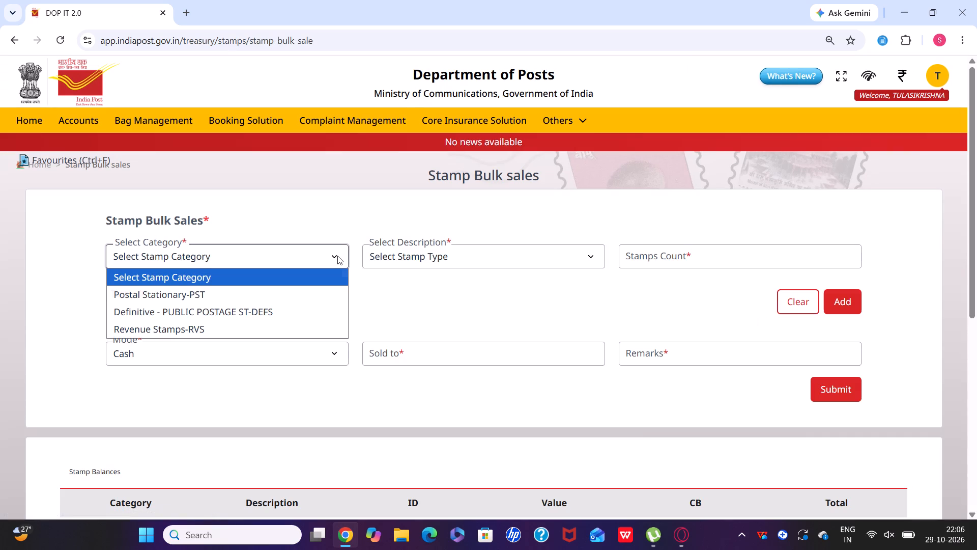
click(325, 326)
click(413, 266)
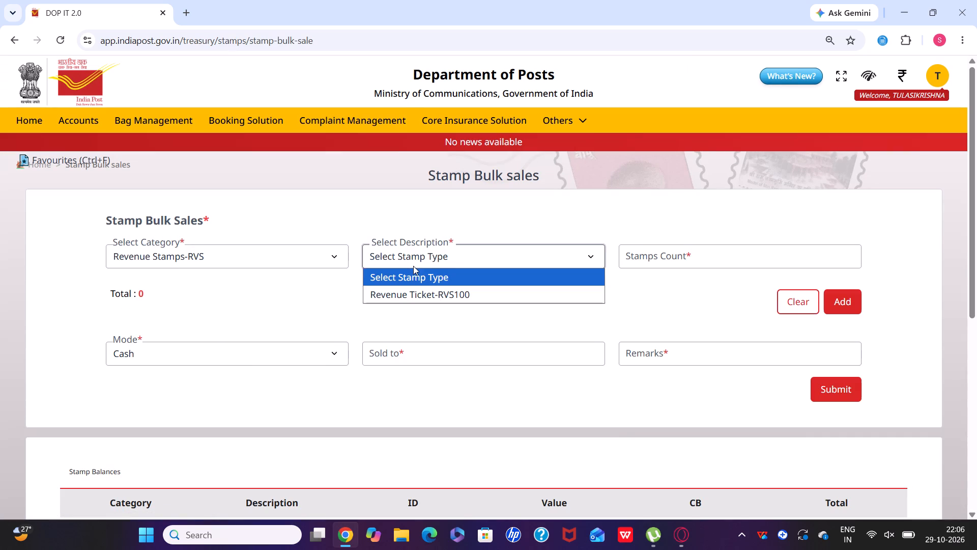
click(416, 290)
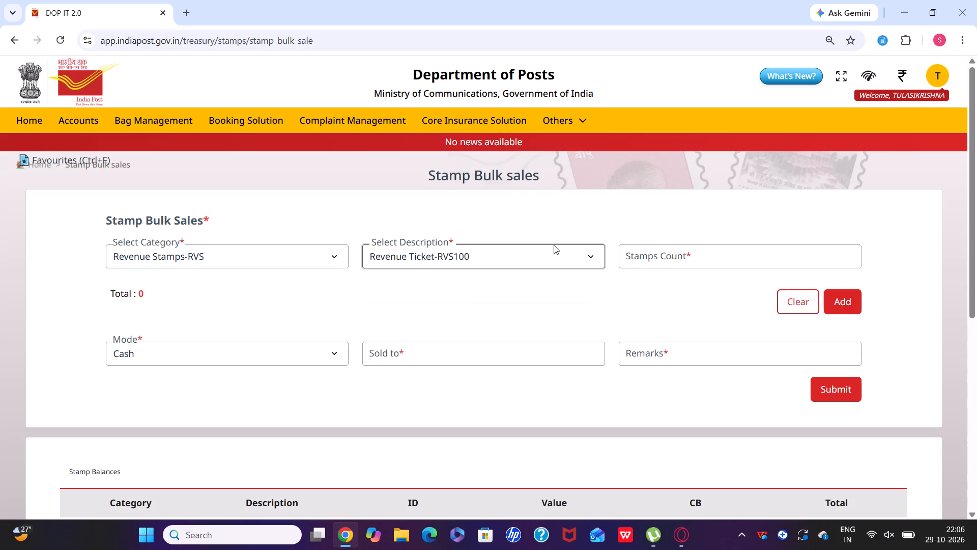
click(612, 250)
click(643, 252)
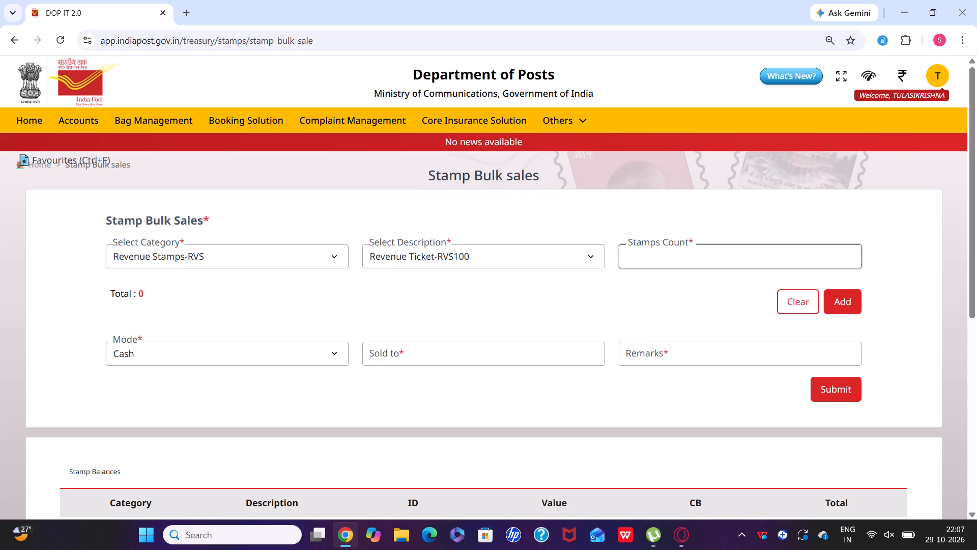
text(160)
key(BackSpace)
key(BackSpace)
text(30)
Examine the Stamp Balances table below the bulk sales form.
scroll(694, 285, down, 4)
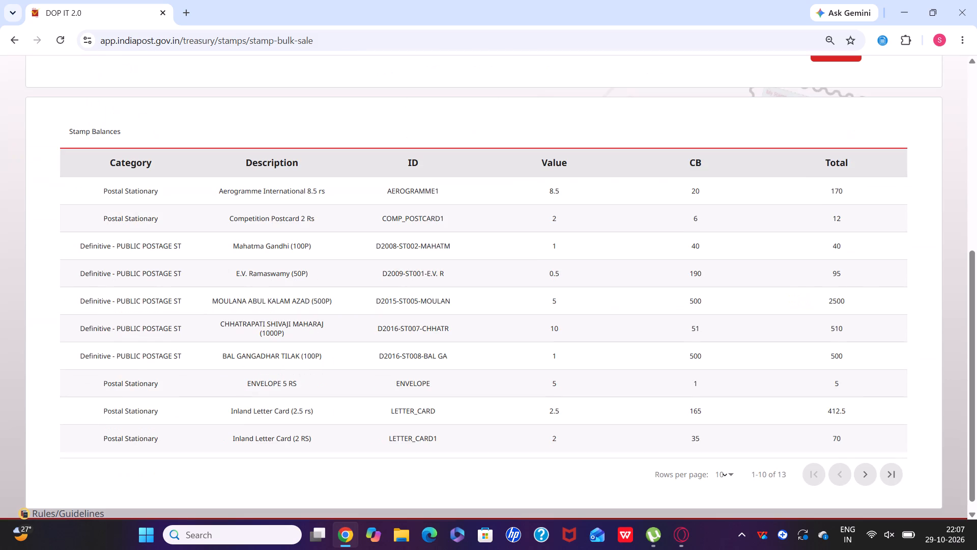
Show the next page of the Stamp Balances table and dismiss the WhatsApp notification covering its rows.
click(855, 461)
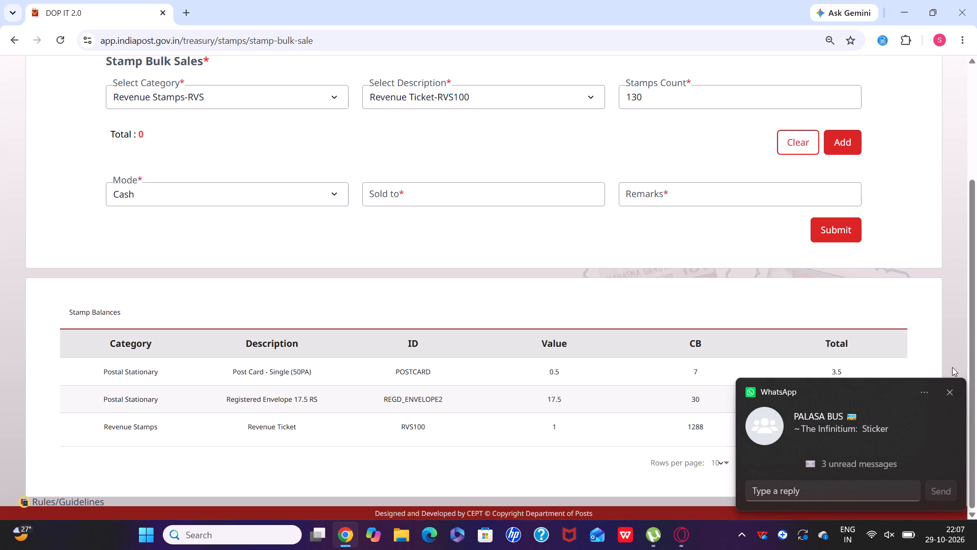
click(951, 398)
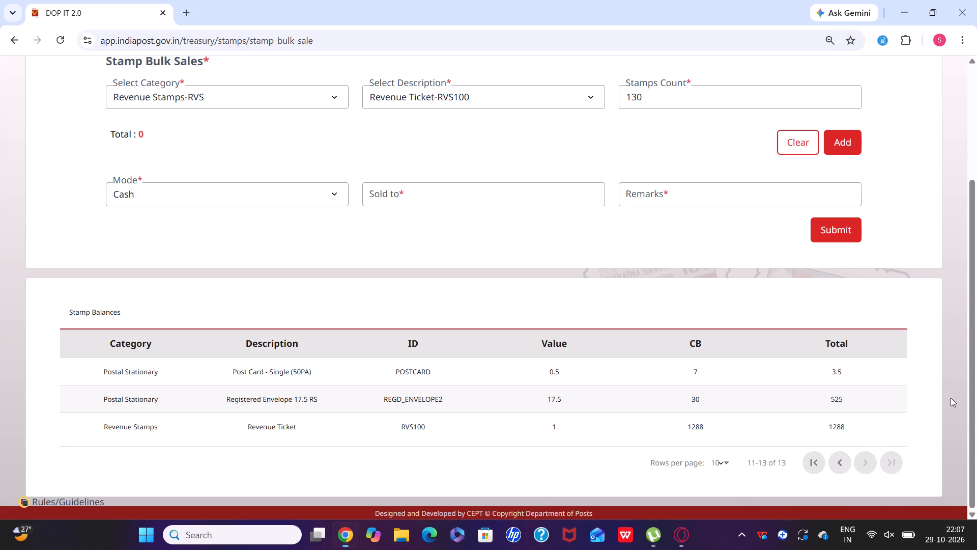
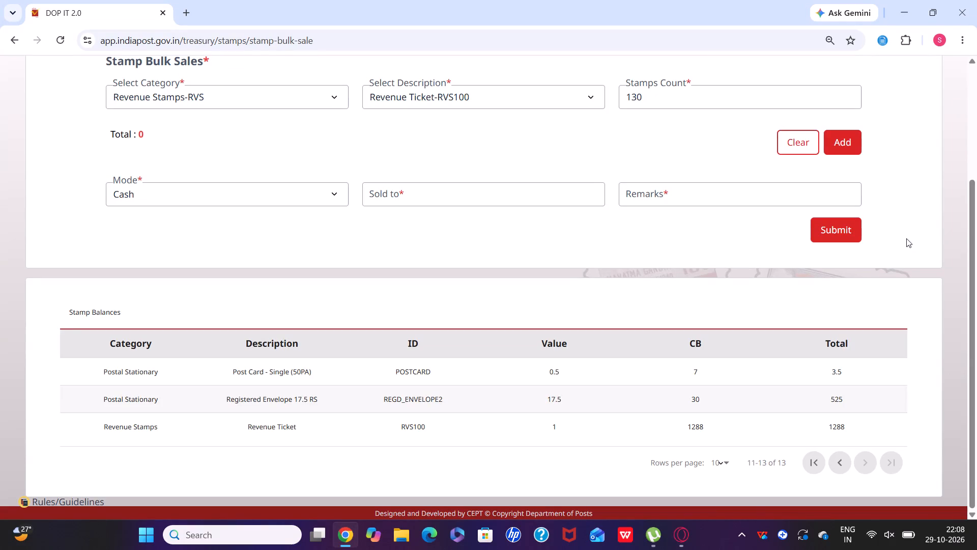
Set the stamps count to 168 and add the Revenue Ticket-RVS100 item to the bulk sale.
click(697, 92)
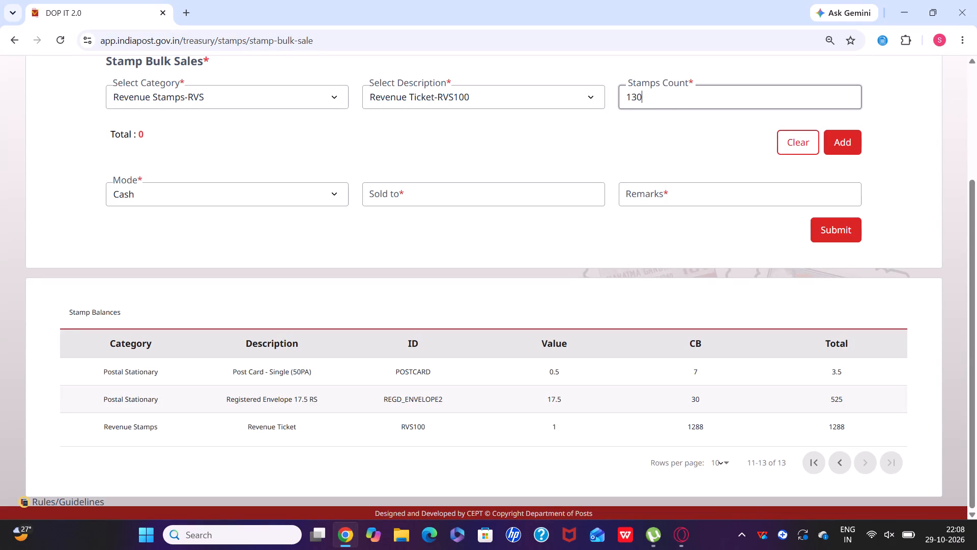
key(BackSpace)
key(BackSpace)
text(68)
click(847, 144)
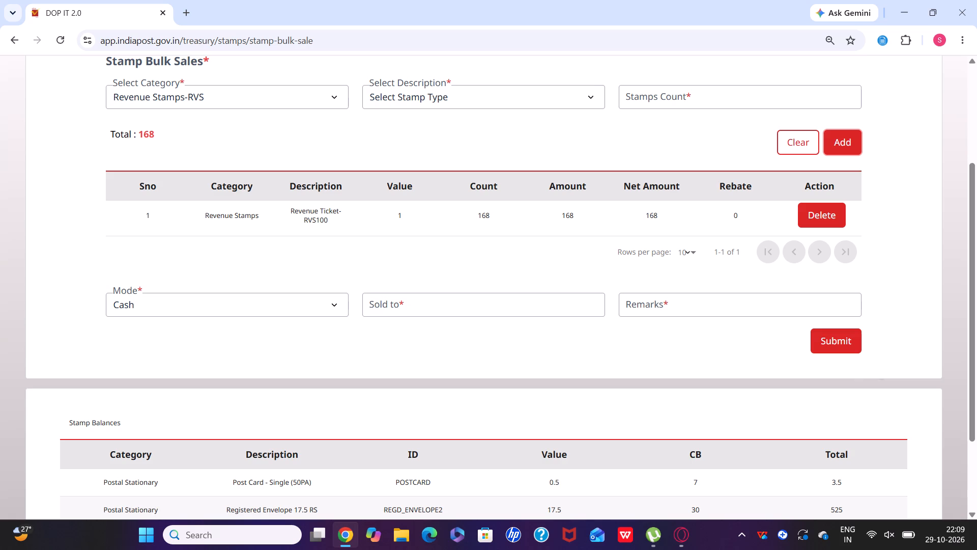
Enter counter as the buyer and rev stamps as the remarks, then submit and confirm the cash bulk sale.
scroll(747, 185, down, 2)
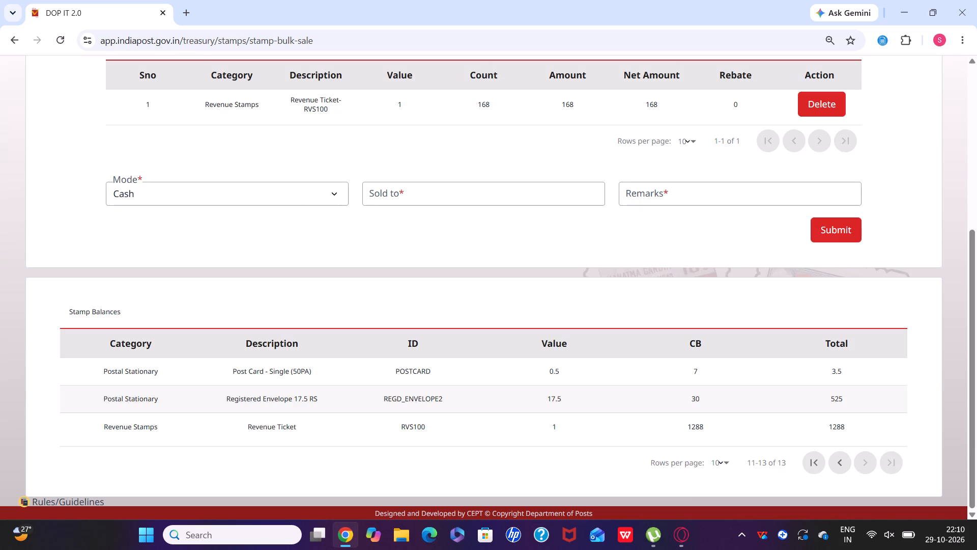
scroll(747, 185, up, 3)
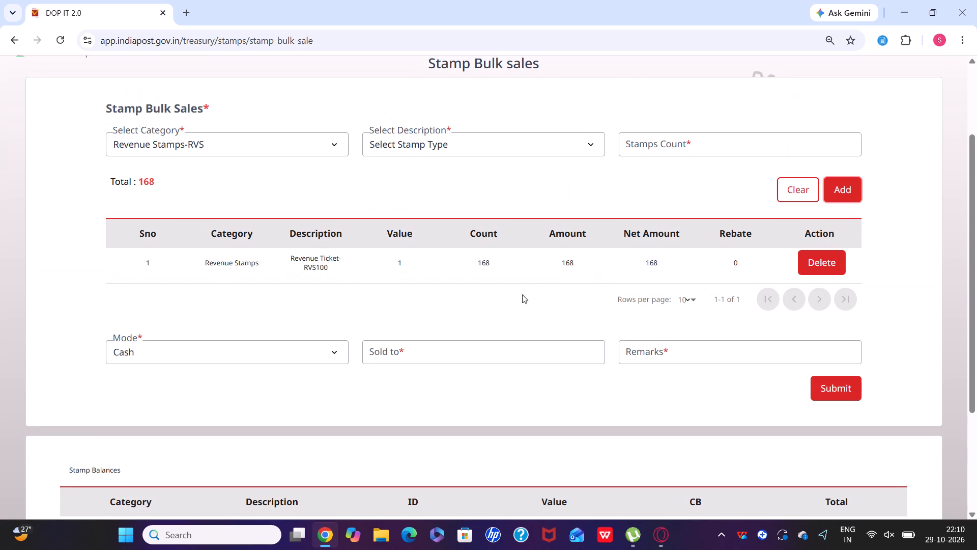
click(383, 343)
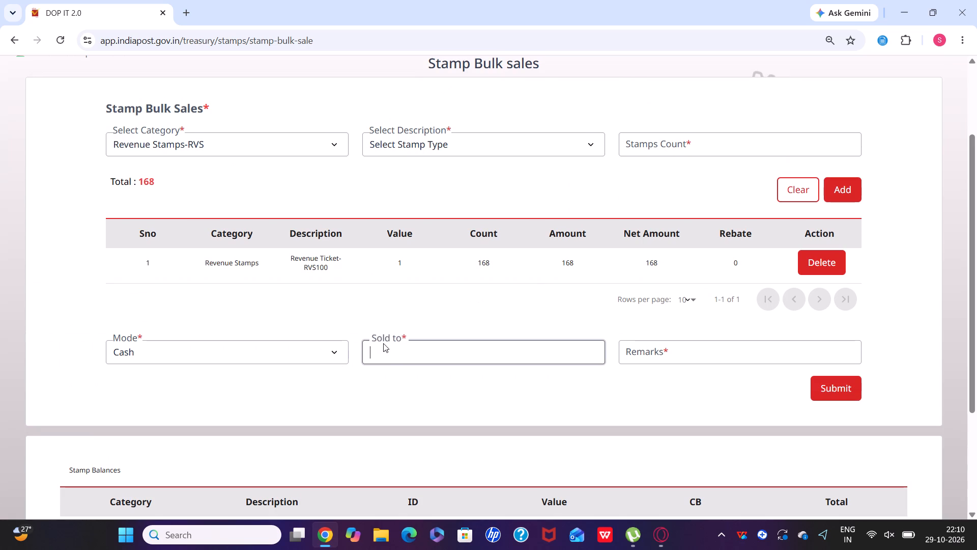
text(counter)
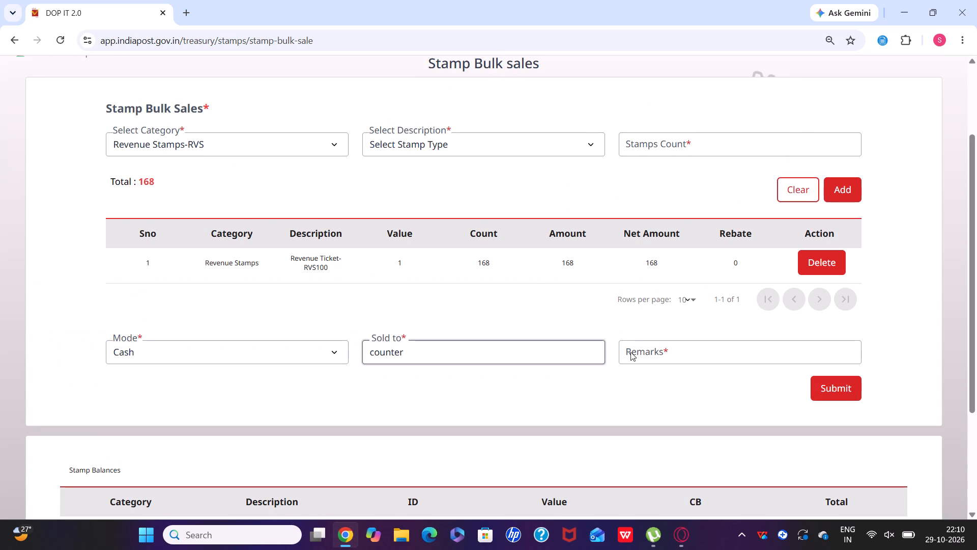
click(691, 354)
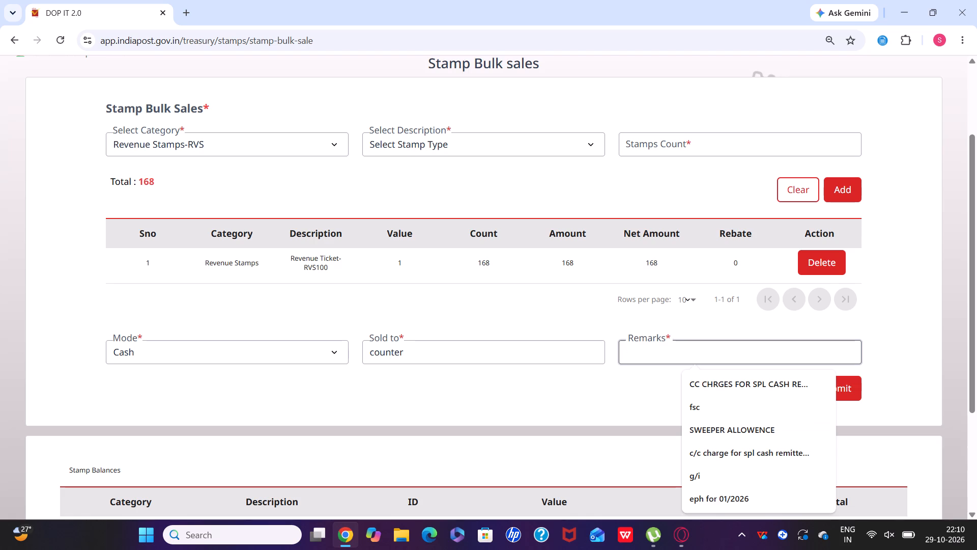
key(s)
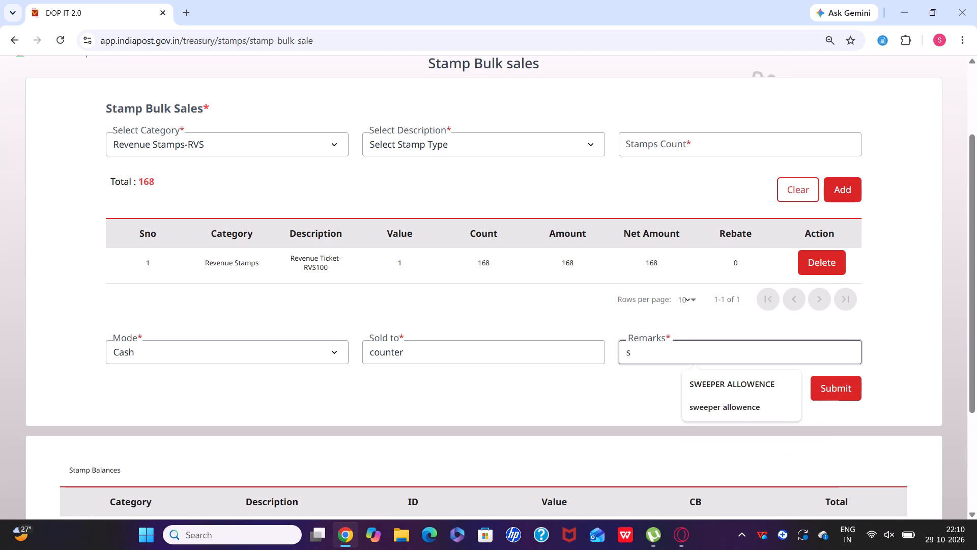
key(BackSpace)
key(BackSpace)
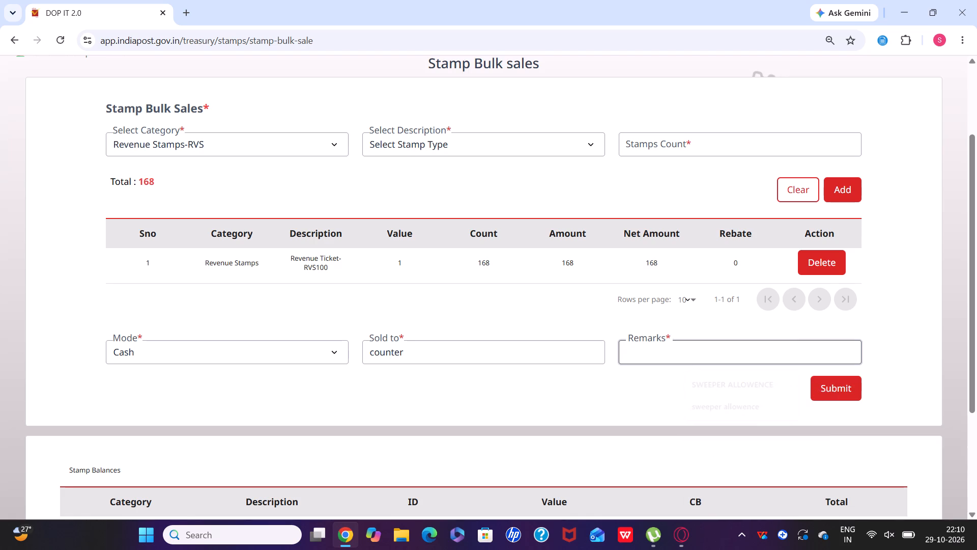
text(rev stamps)
click(838, 388)
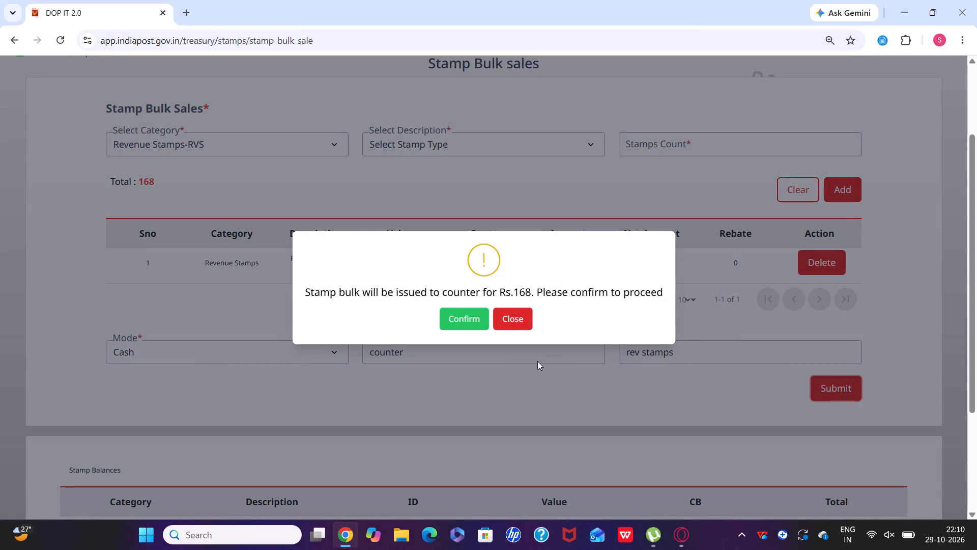
click(450, 322)
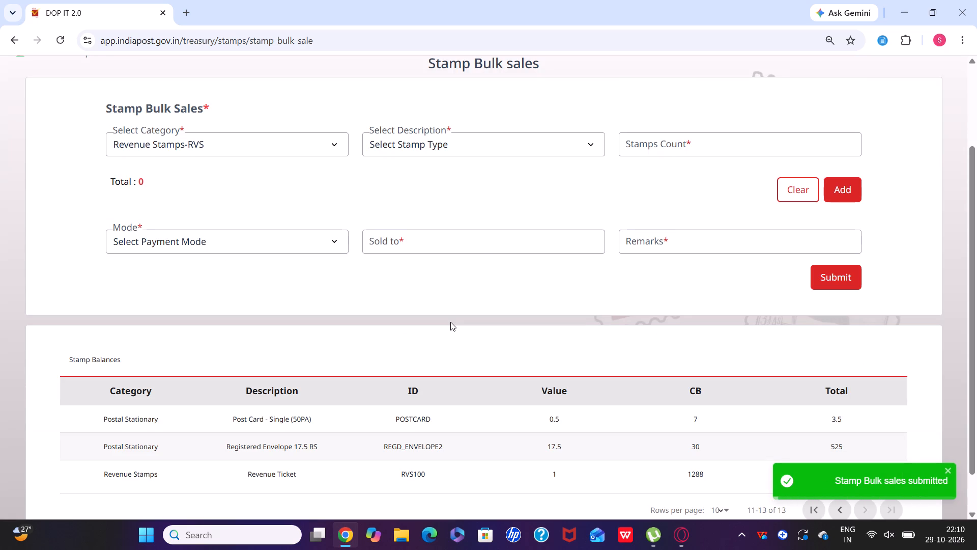
Return to Treasury Management and open the Stamp Bulk Sales Approve page from the Approval section.
scroll(450, 322, up, 3)
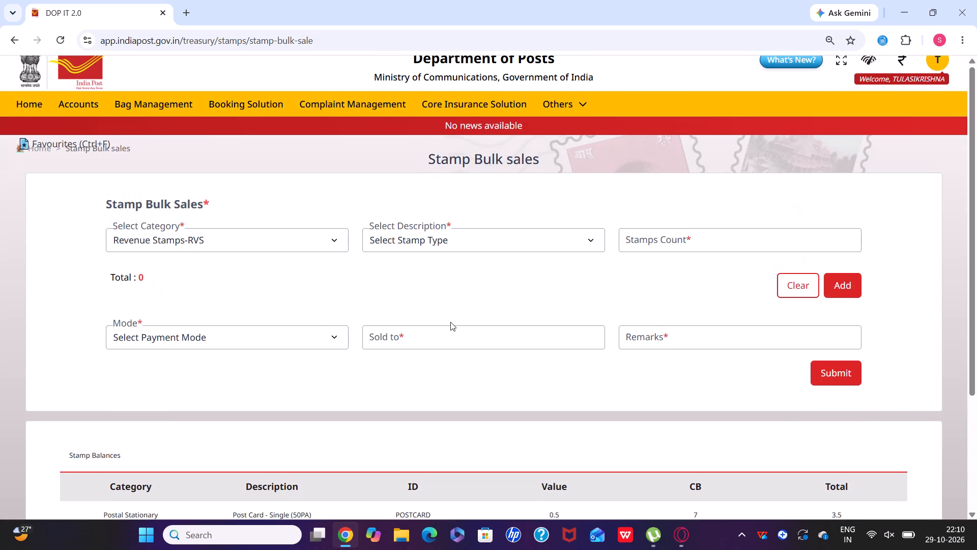
scroll(450, 322, down, 3)
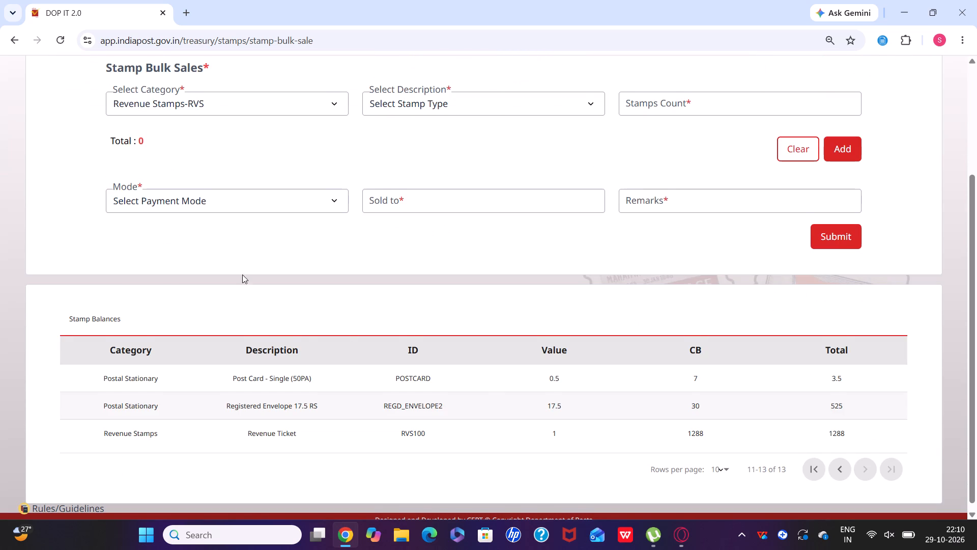
scroll(160, 166, up, 4)
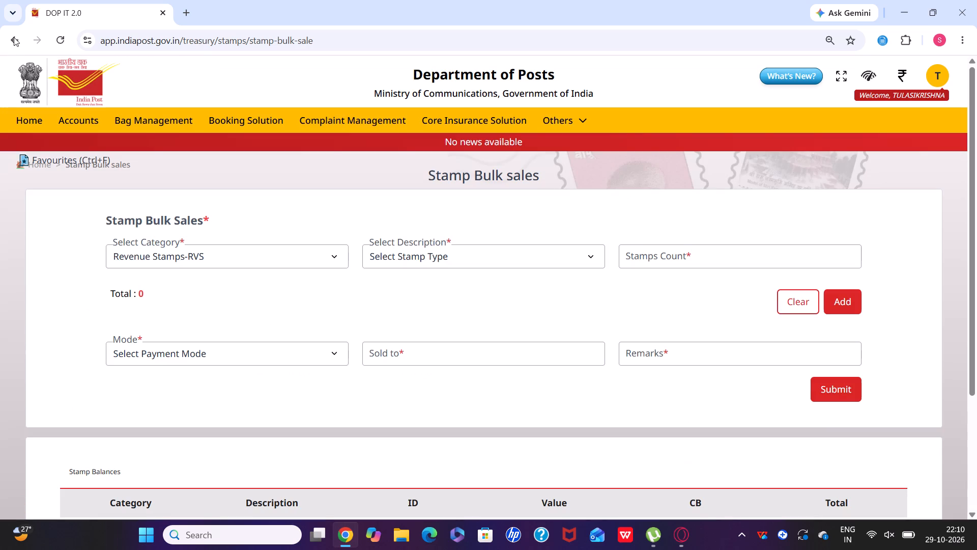
click(15, 36)
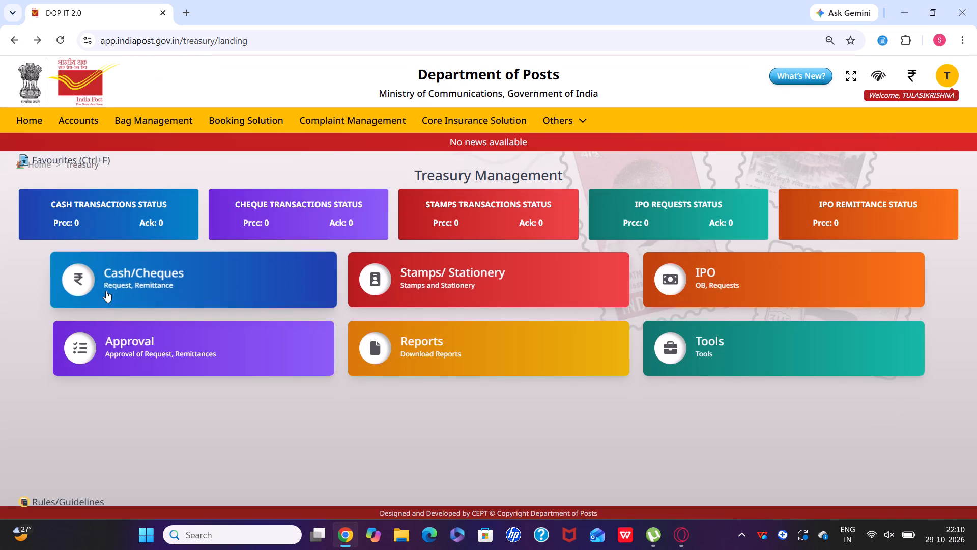
click(149, 343)
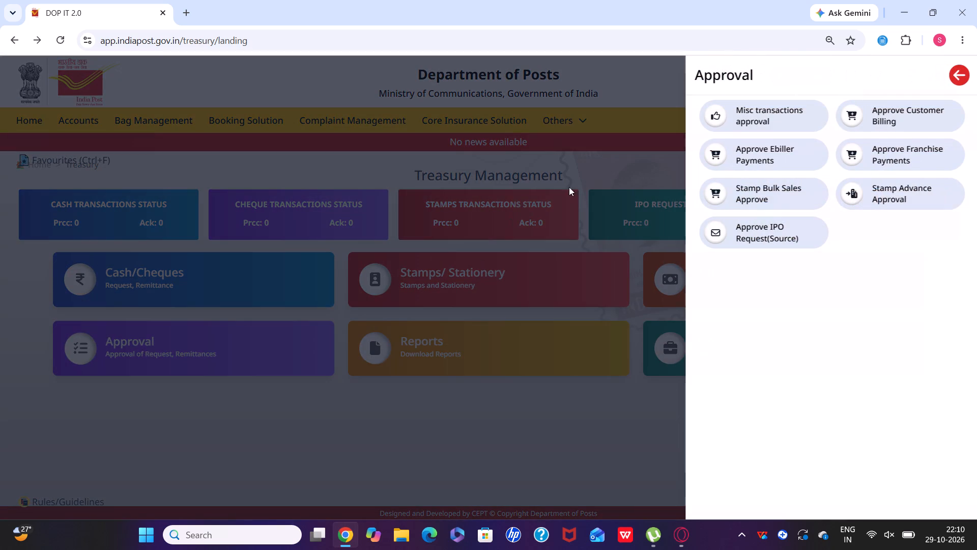
click(762, 186)
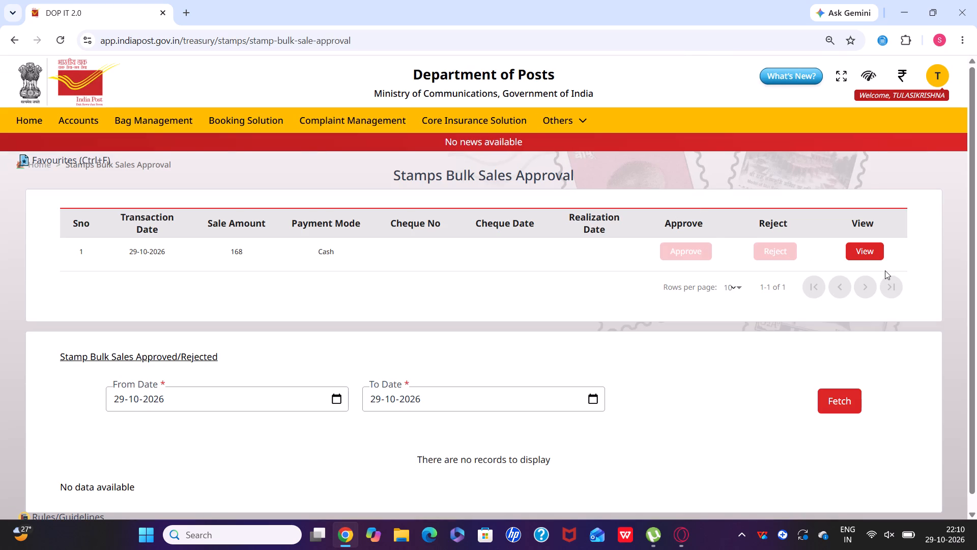
View the details of the pending cash bulk sale dated 29-10-2026, then approve it and confirm.
click(874, 253)
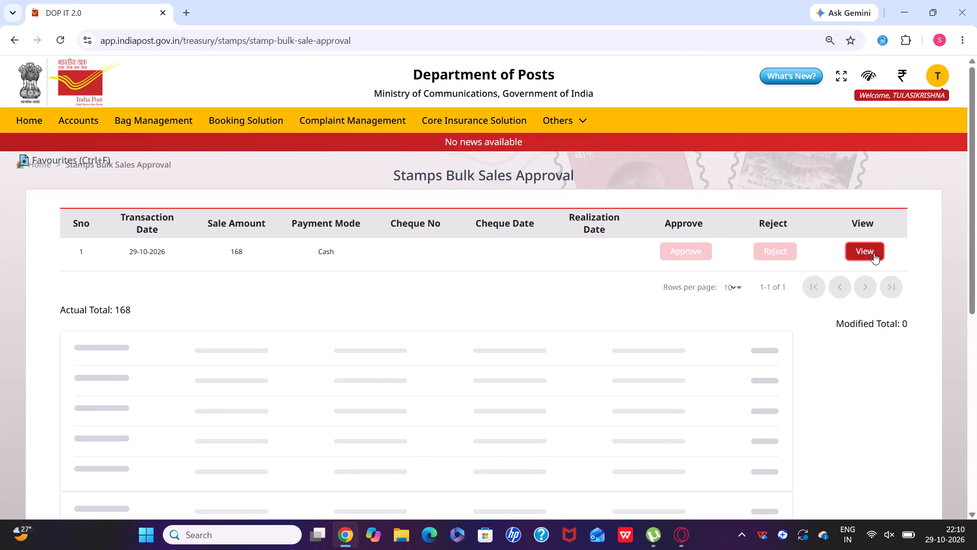
scroll(691, 338, down, 2)
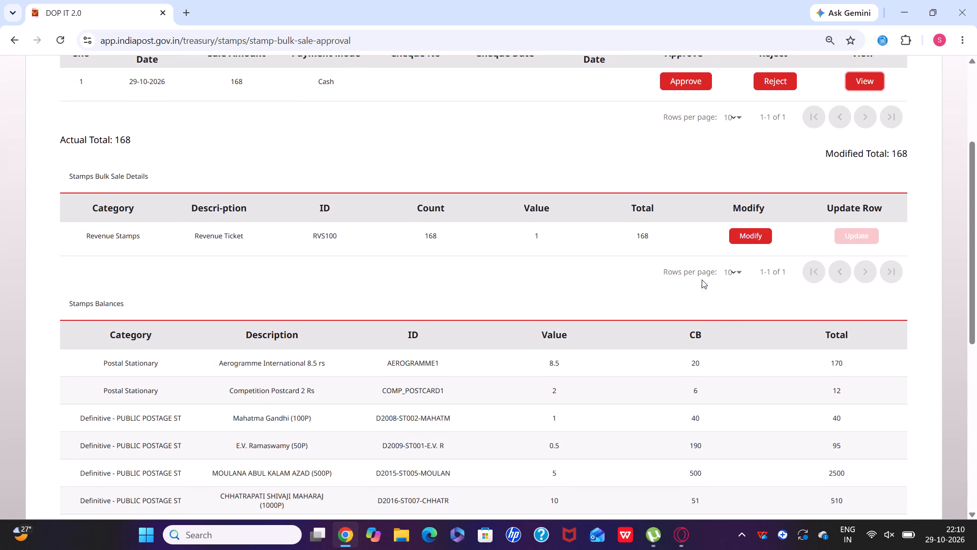
scroll(630, 272, up, 2)
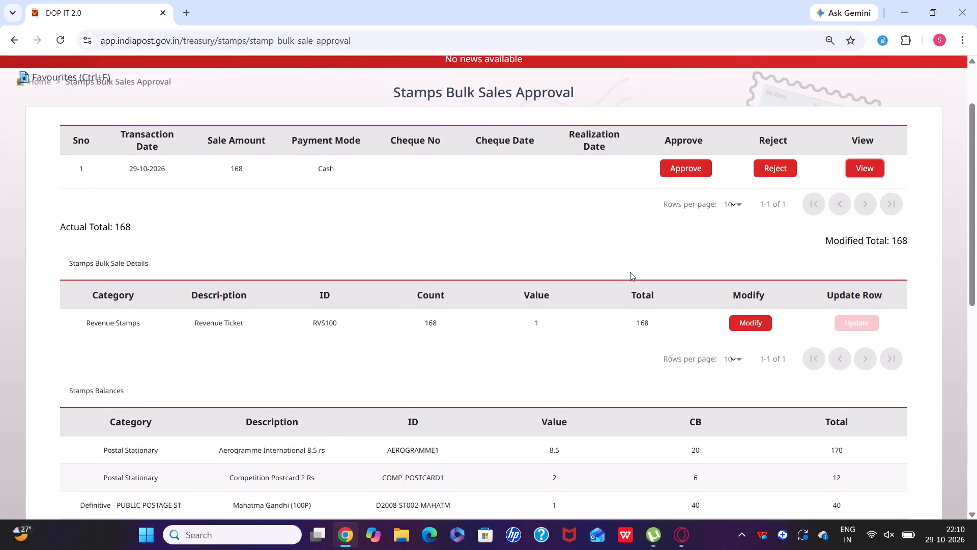
click(671, 163)
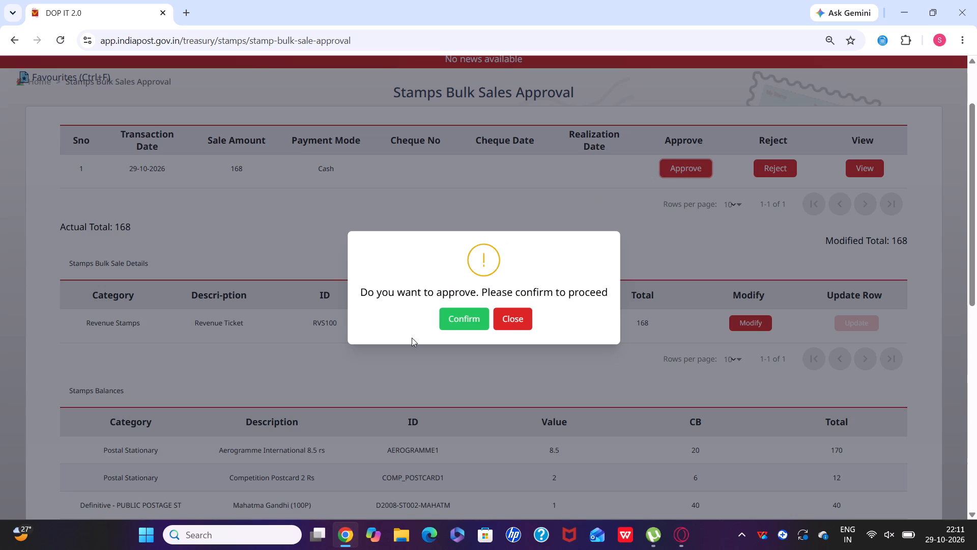
click(476, 314)
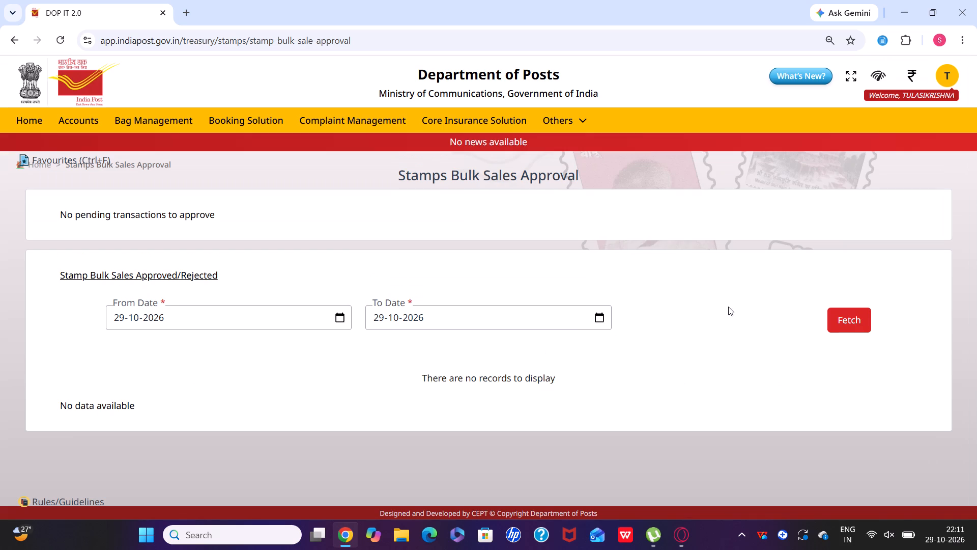
Fetch the approved and rejected stamp bulk sales for 29-10-2026 and check the record's status.
click(851, 318)
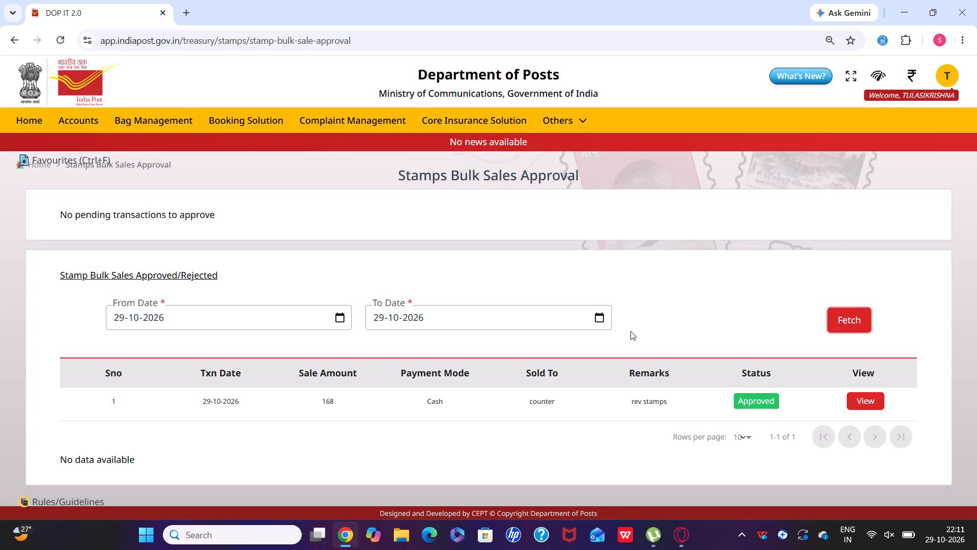
scroll(630, 331, down, 3)
scroll(628, 344, up, 3)
Return to Treasury Management and open the Misc Transactions form under Cash/Cheques.
click(14, 39)
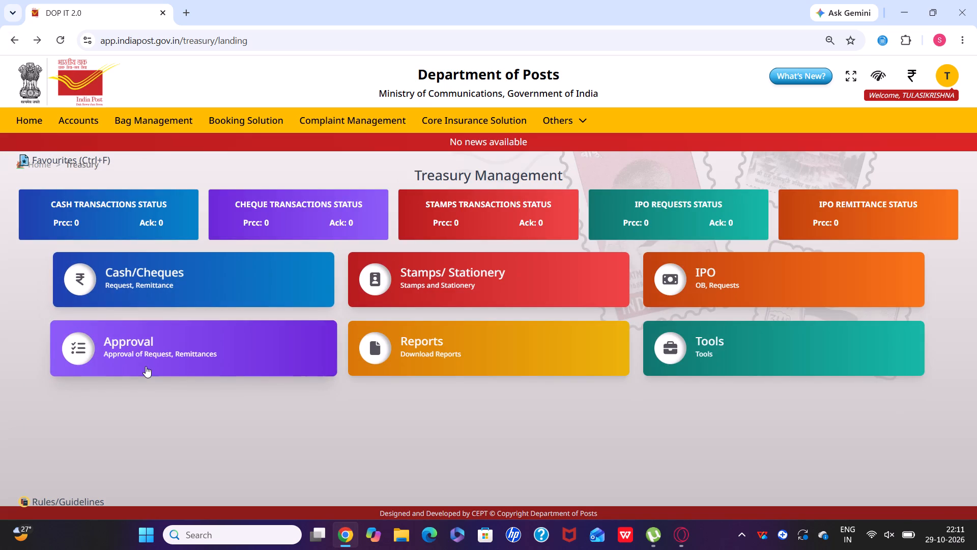
click(155, 271)
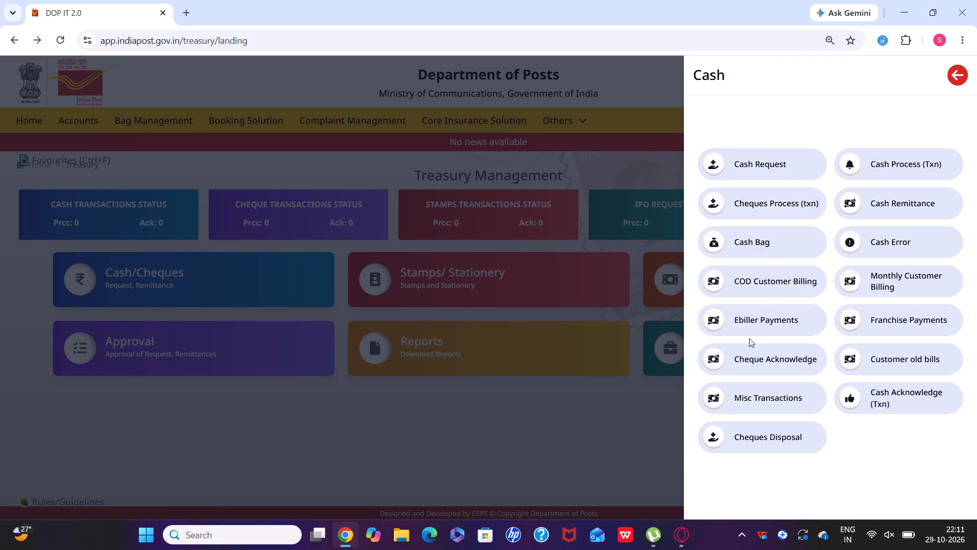
click(586, 405)
click(202, 277)
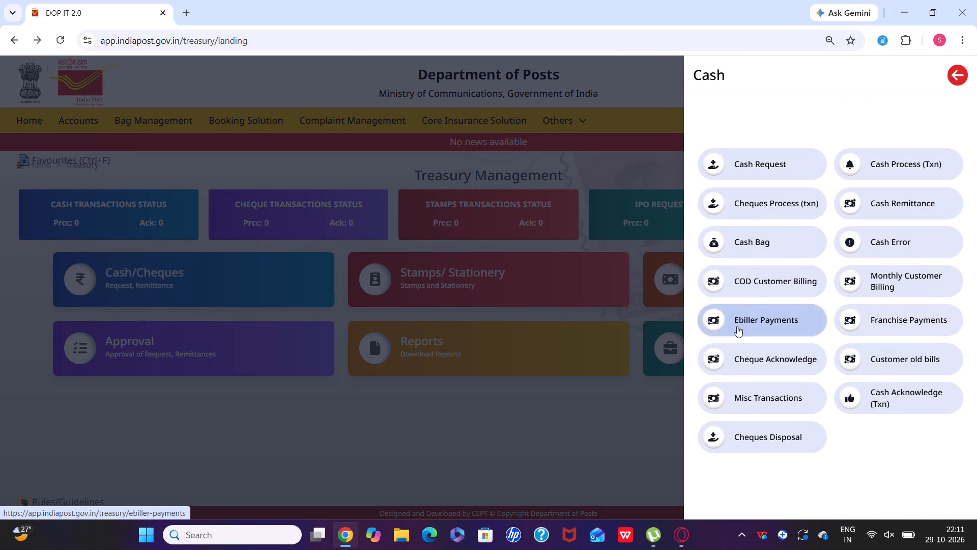
click(750, 402)
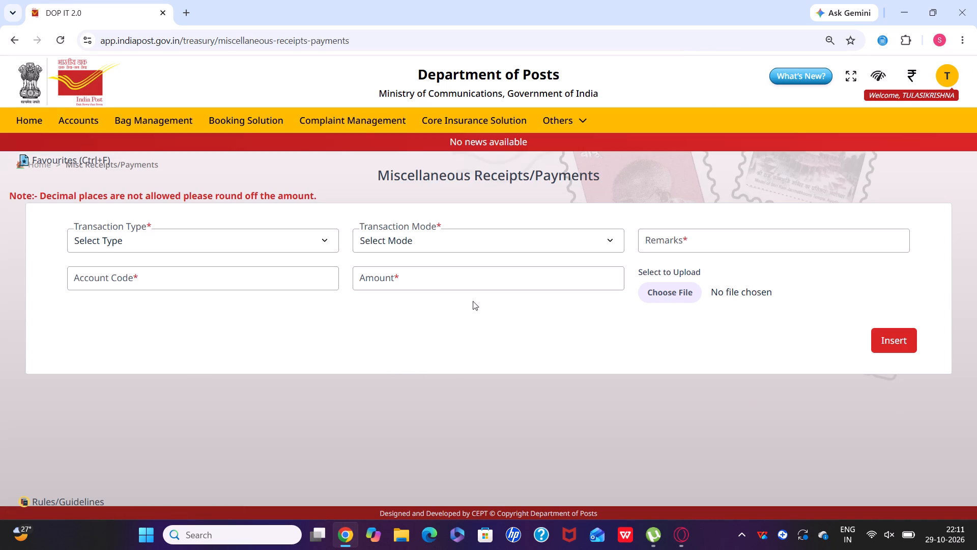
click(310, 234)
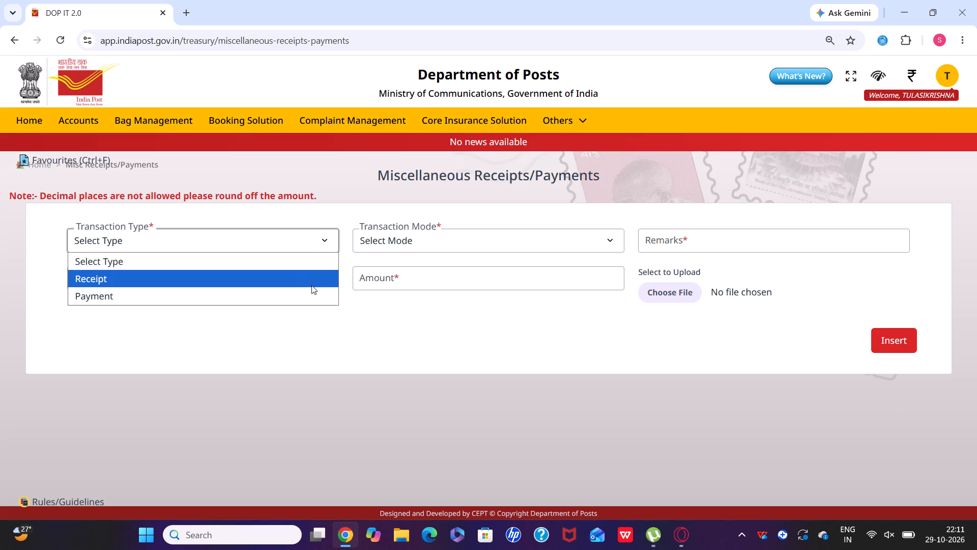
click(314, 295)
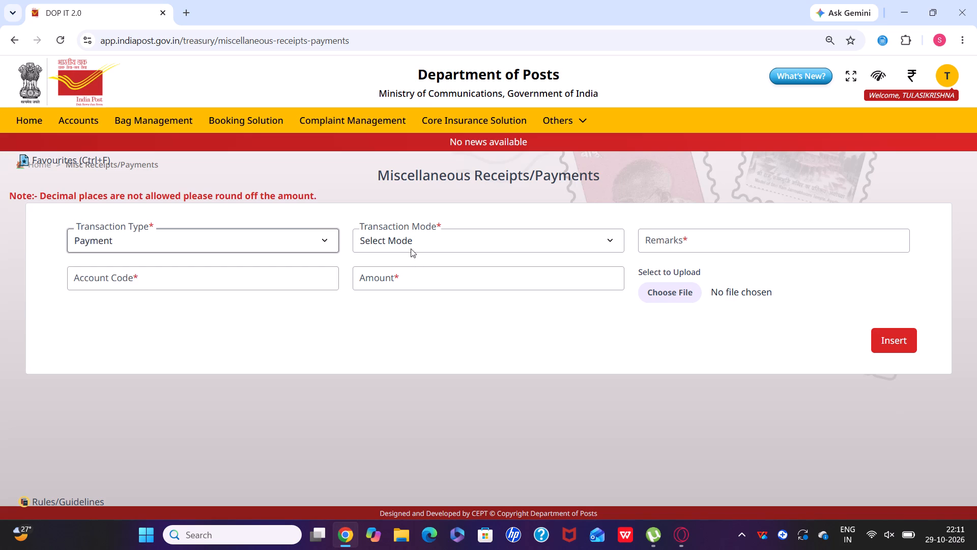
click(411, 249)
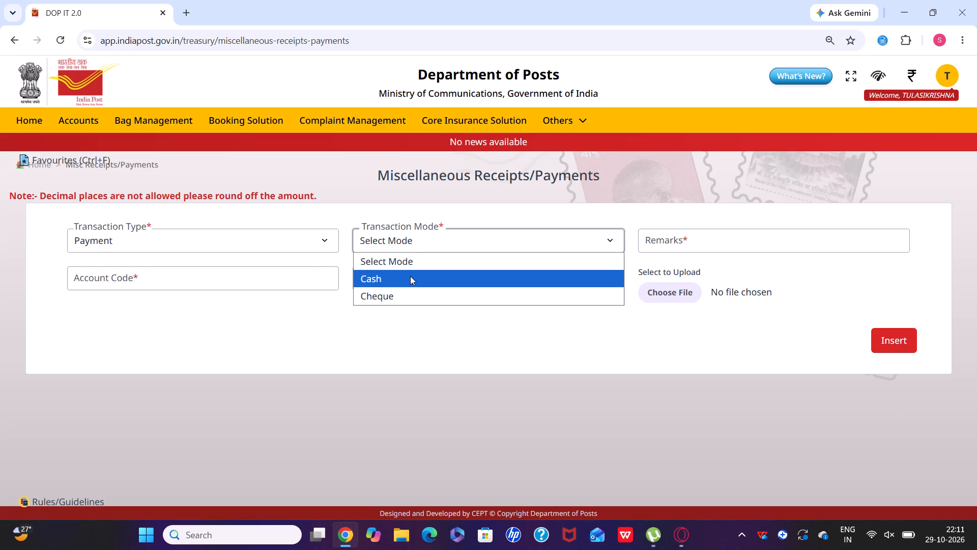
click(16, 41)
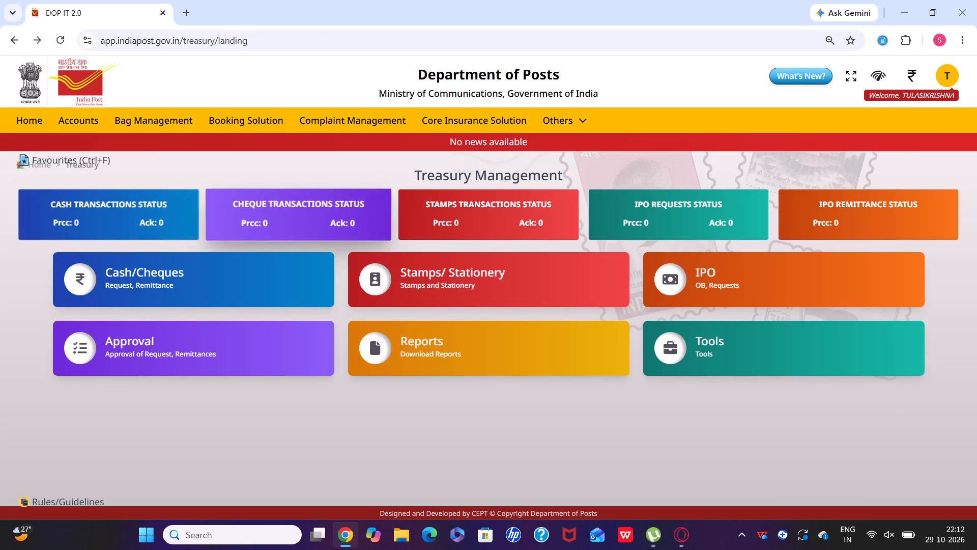
Open Bulk Sales under Stamps/Stationery and check the Stamp Balances table through its second page, including the Revenue Ticket row.
click(416, 267)
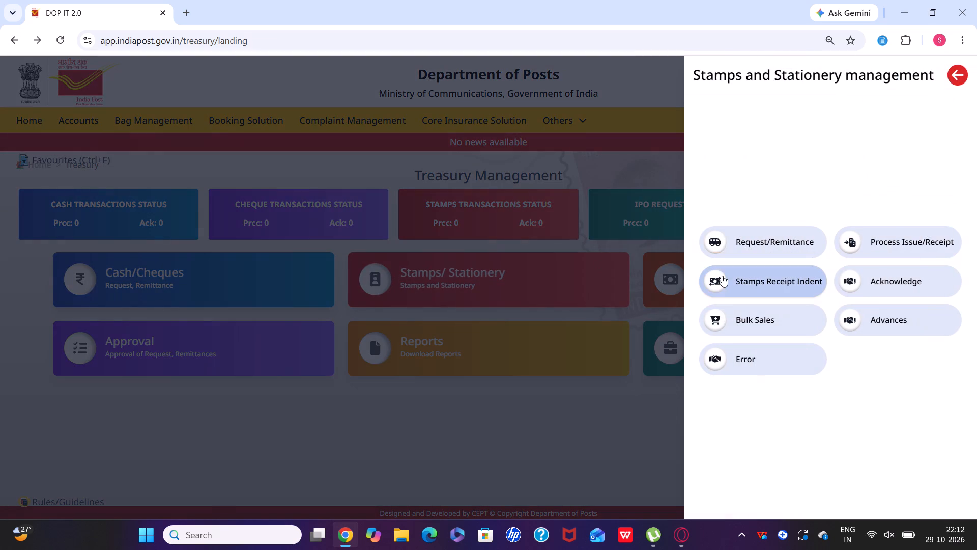
click(717, 315)
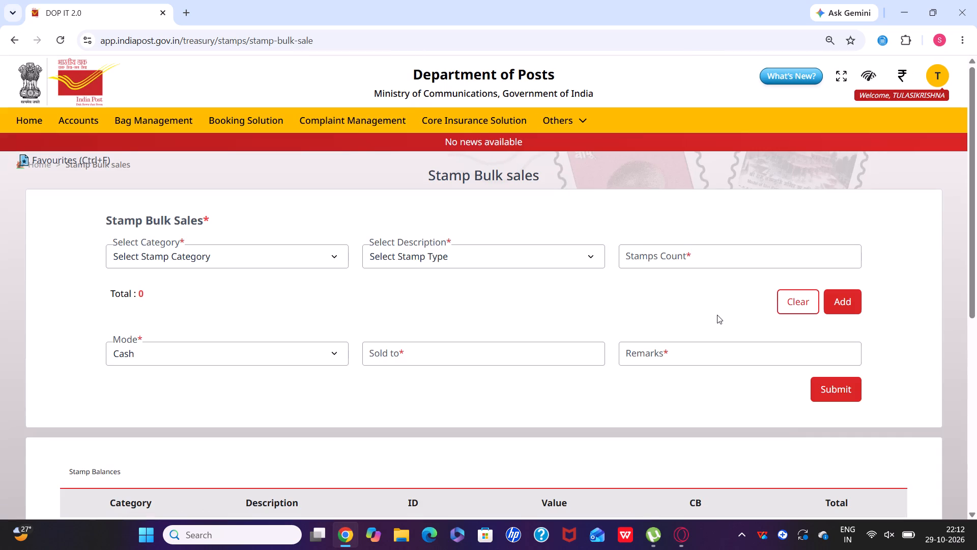
scroll(717, 315, down, 3)
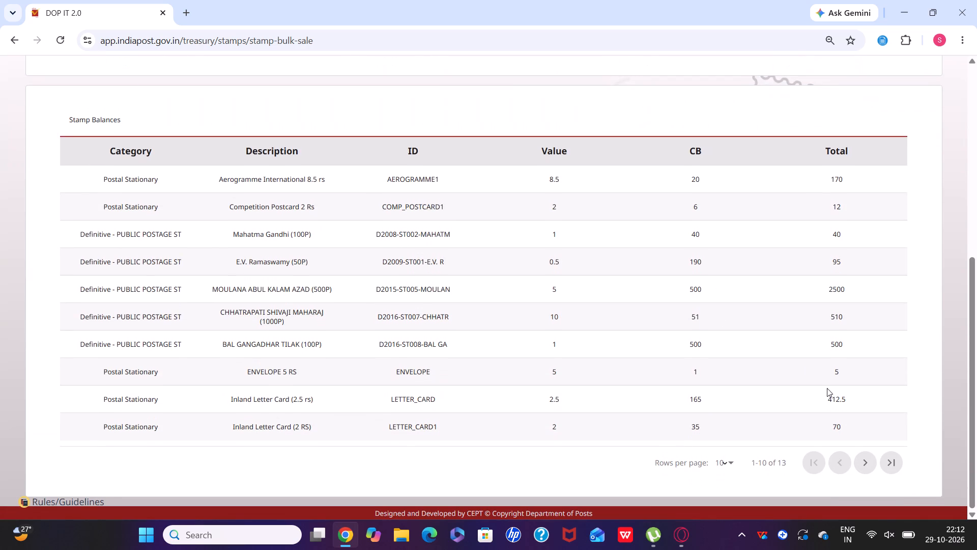
click(872, 472)
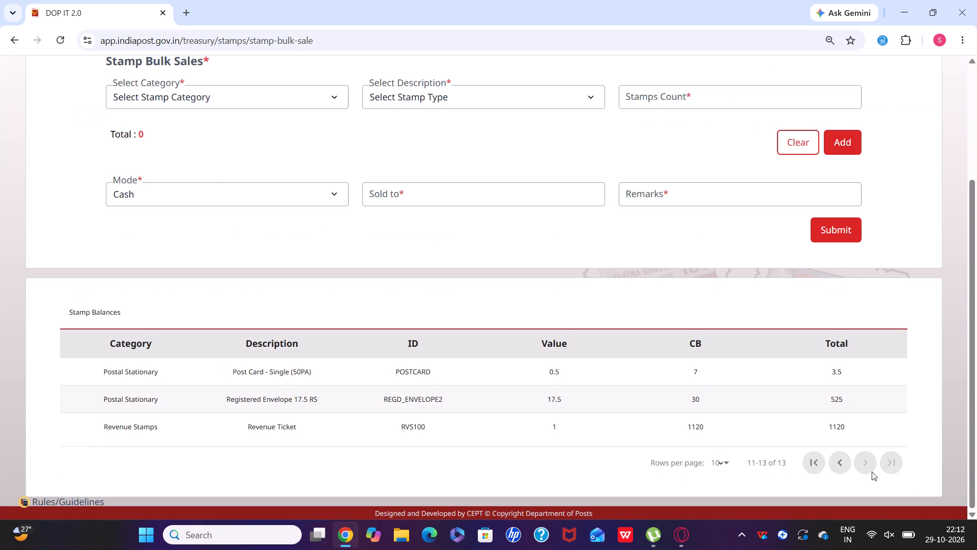
scroll(297, 438, up, 3)
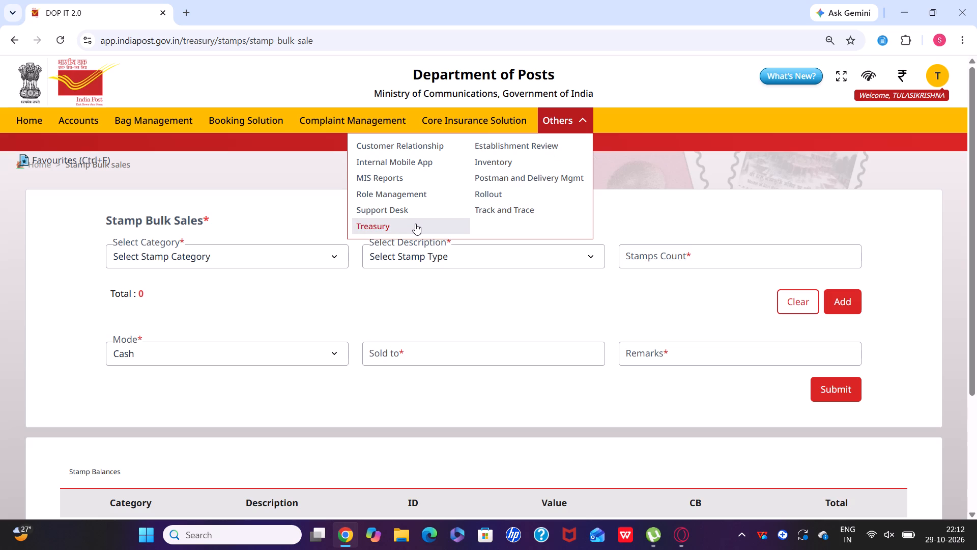
Return to Treasury Management and perform the Day End from Tools for 29-10-2026, accepting the confirmation.
click(20, 42)
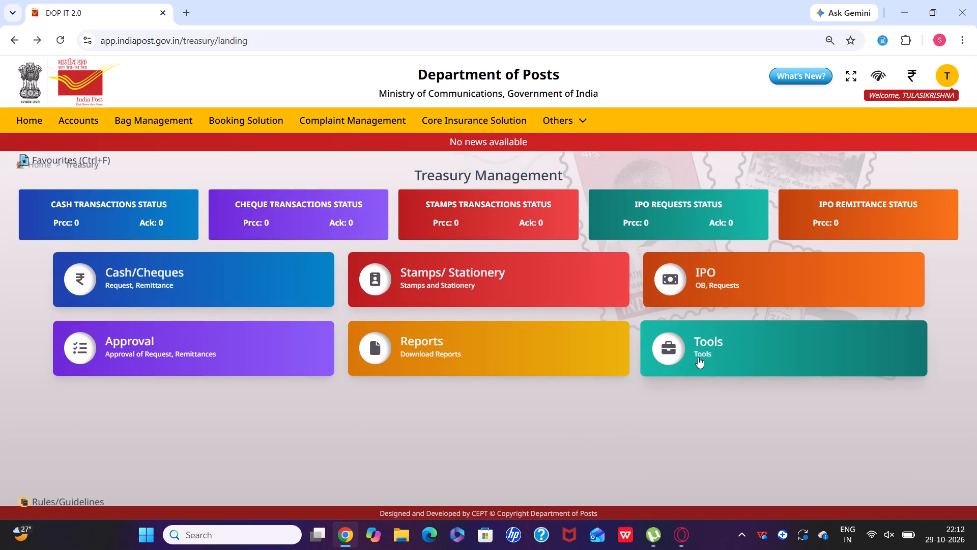
click(699, 357)
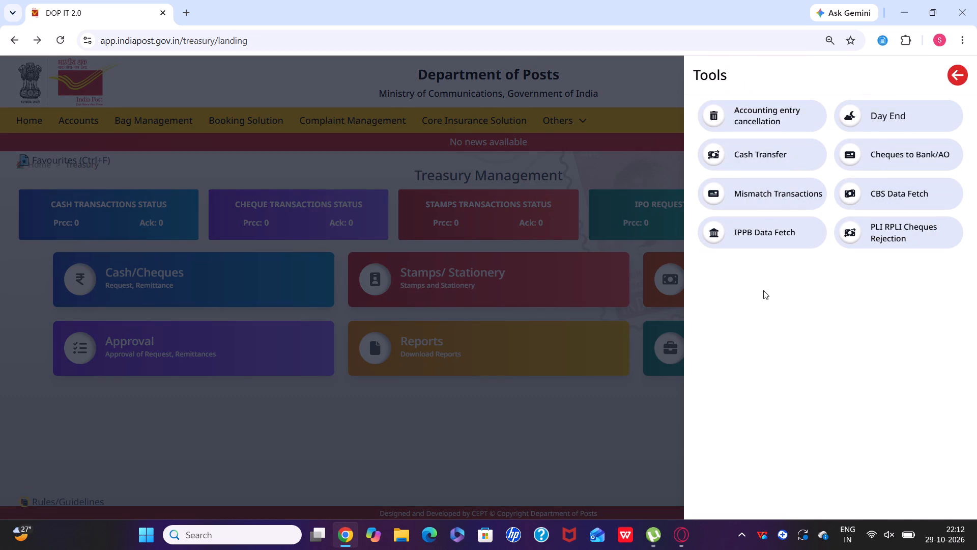
click(897, 113)
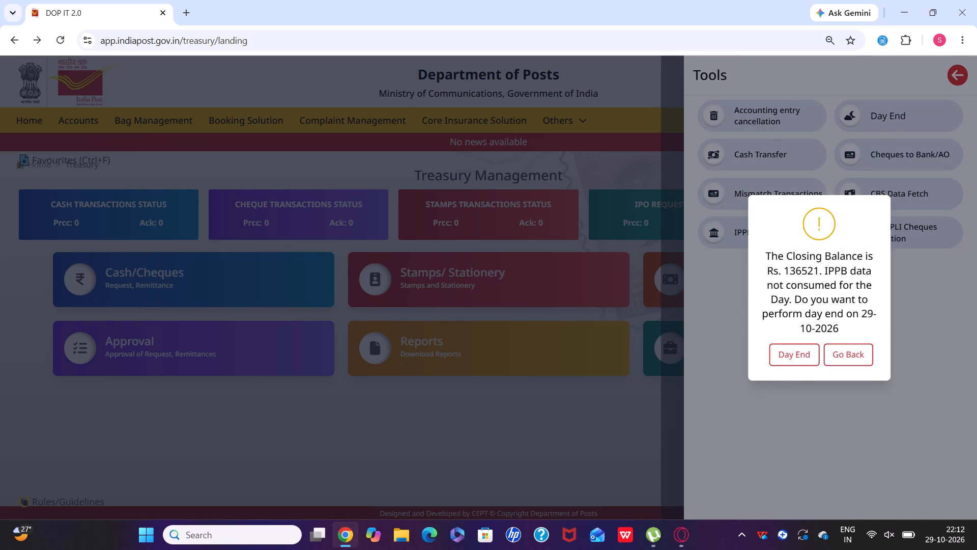
click(803, 361)
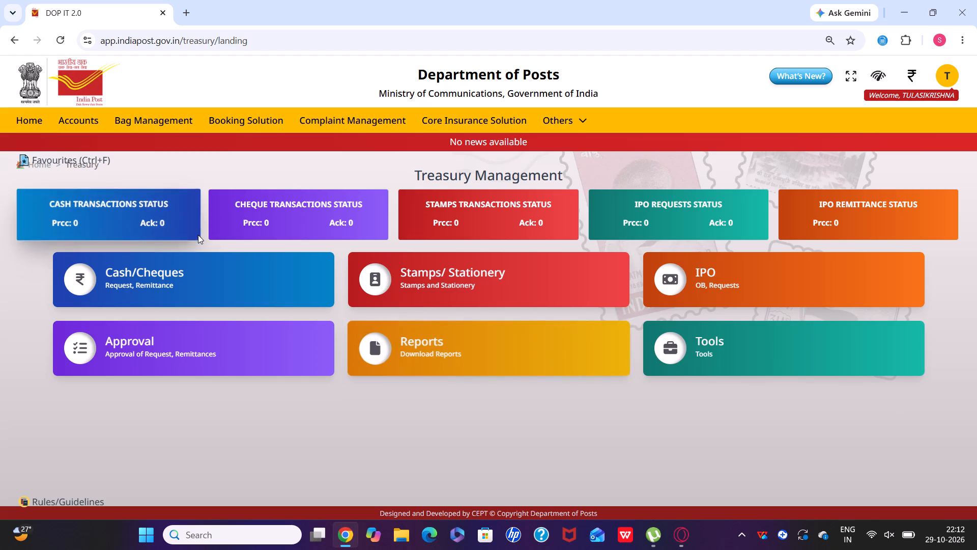
Open Bag Receive in Bag Management and fetch the expected bags for the Venkatapuram B.O to Brahmanatarla S.O schedule.
click(143, 115)
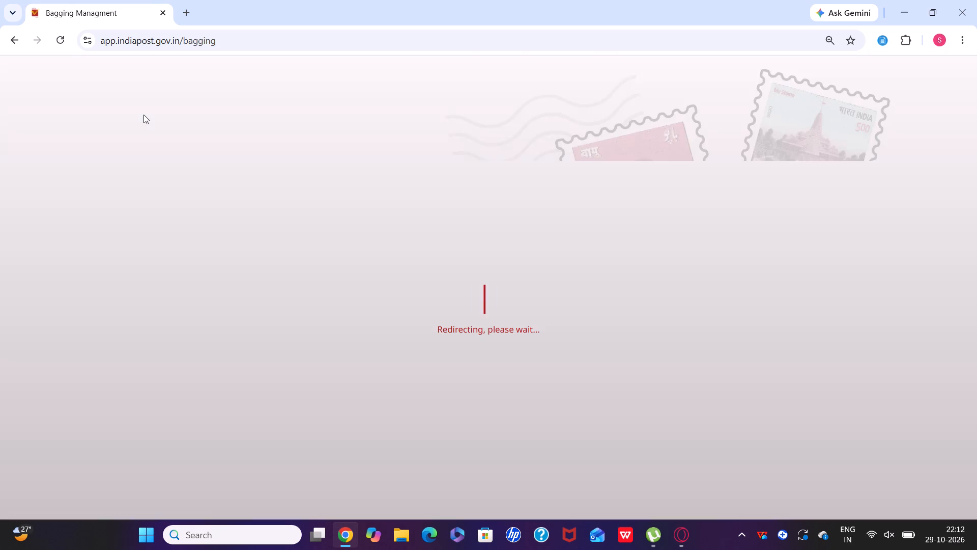
click(186, 244)
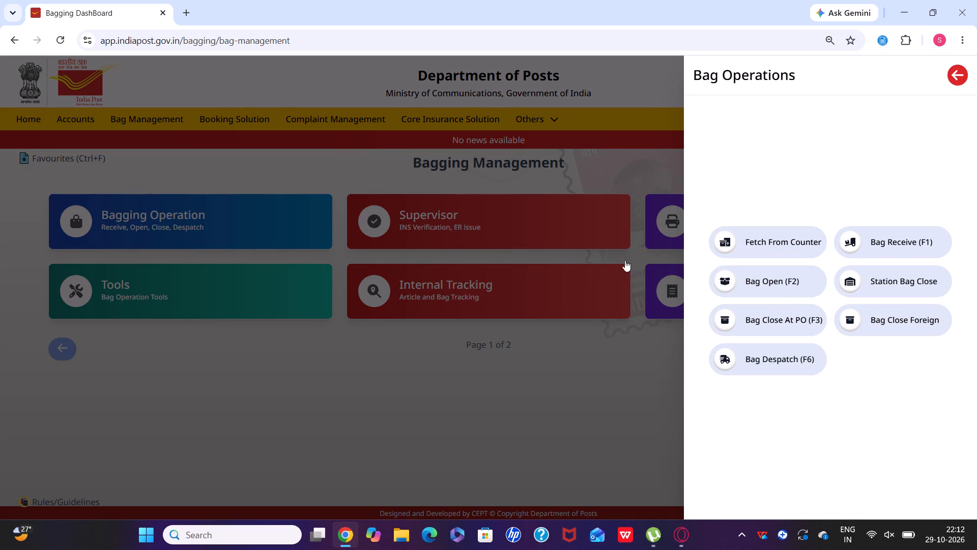
click(904, 237)
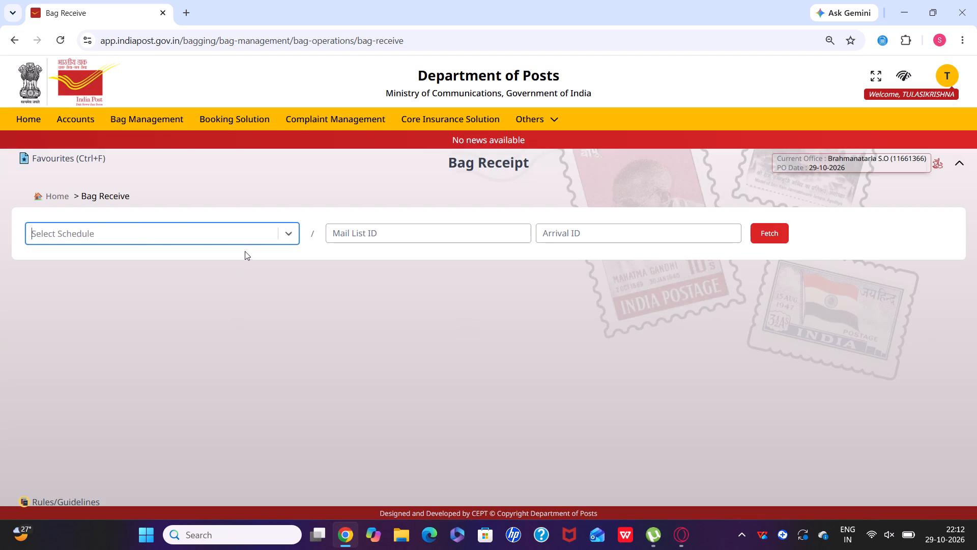
click(248, 227)
click(243, 272)
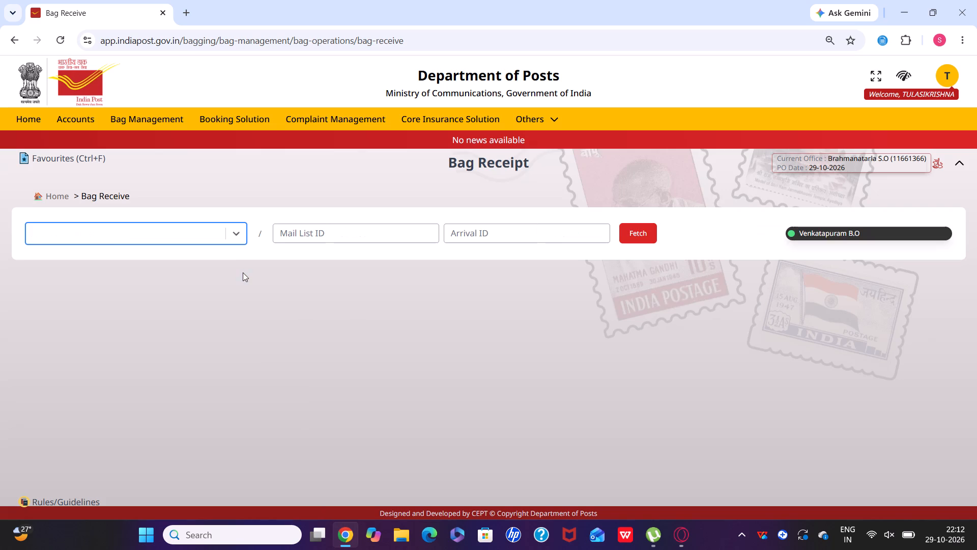
click(646, 231)
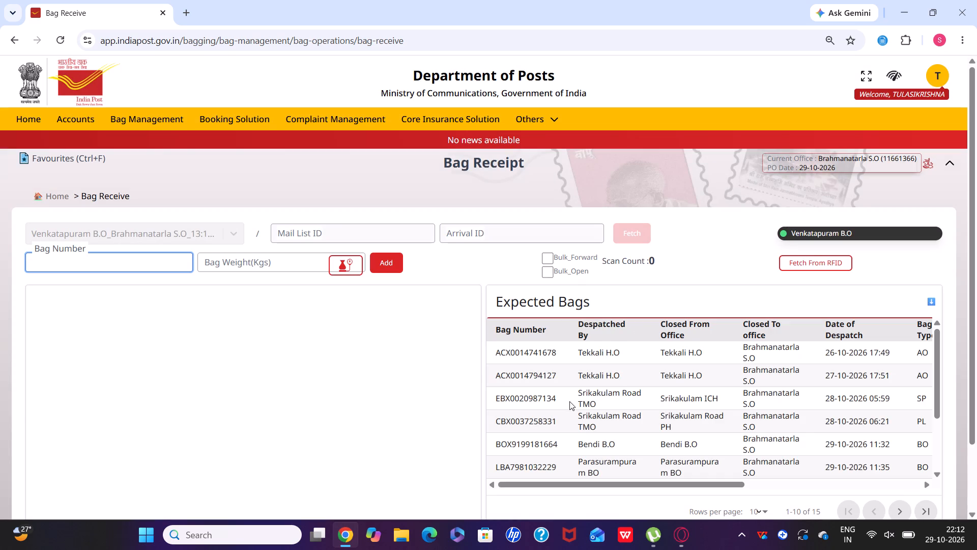
double_click(548, 443)
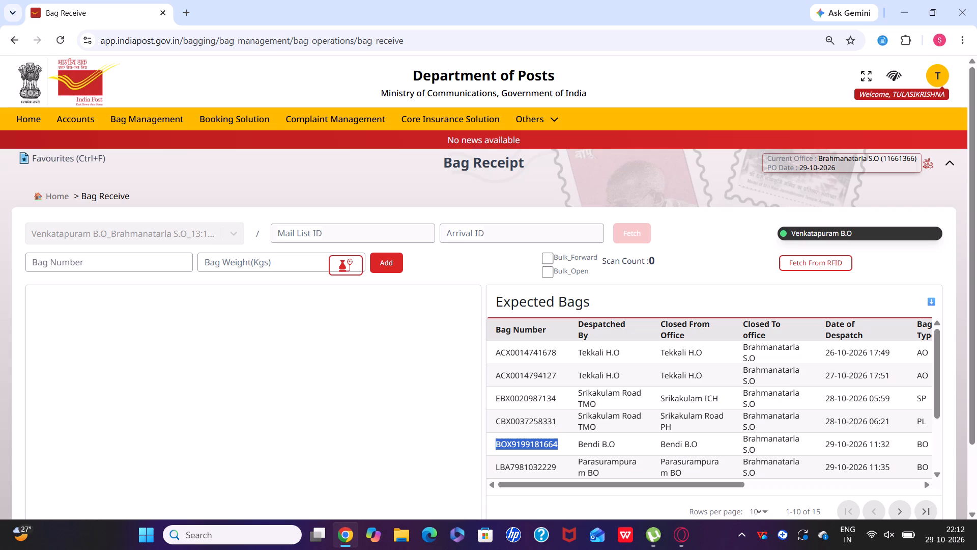
key(ctrl+c)
click(139, 262)
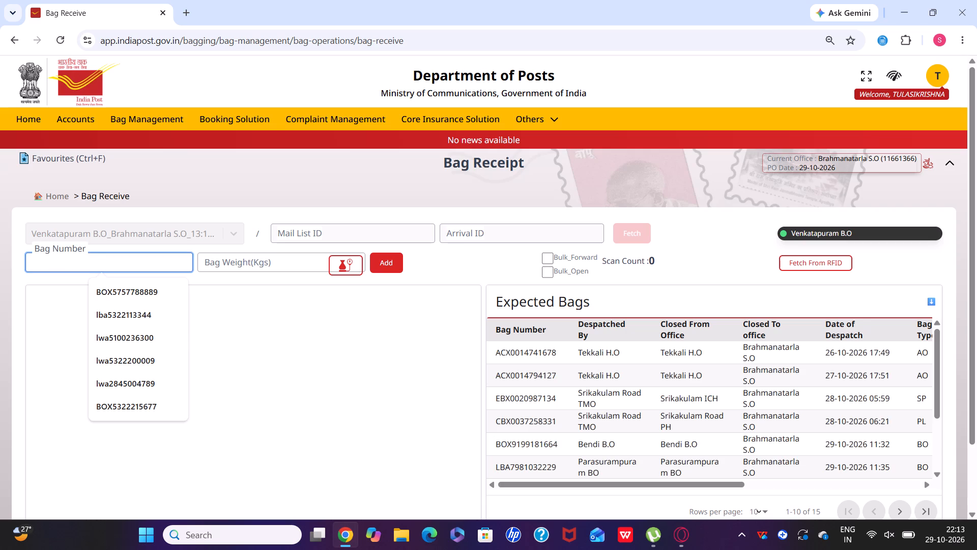
key(ctrl+v)
click(302, 253)
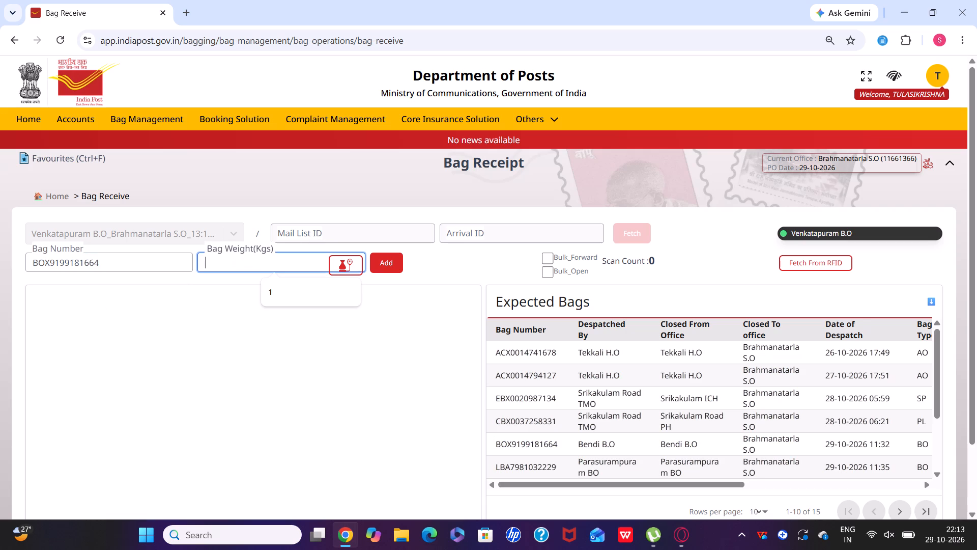
click(388, 258)
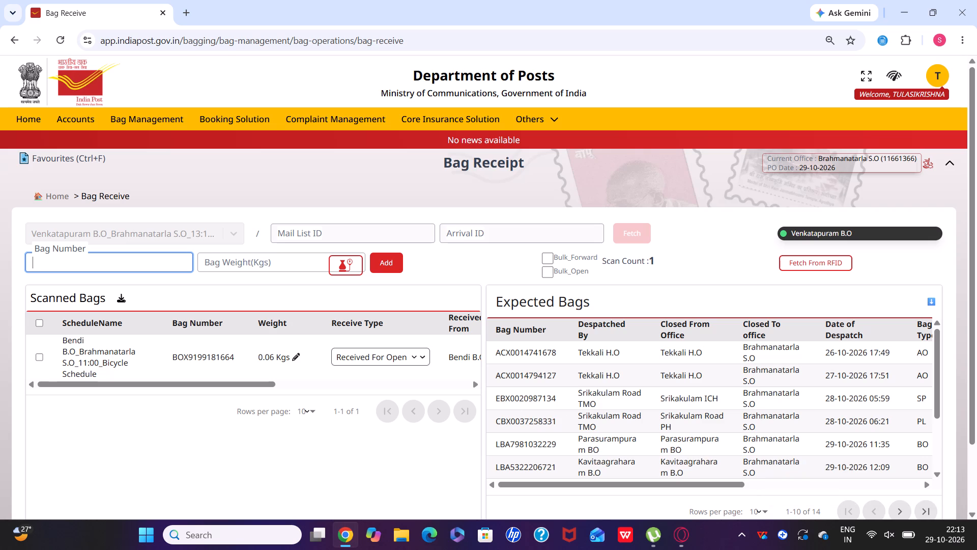
double_click(534, 440)
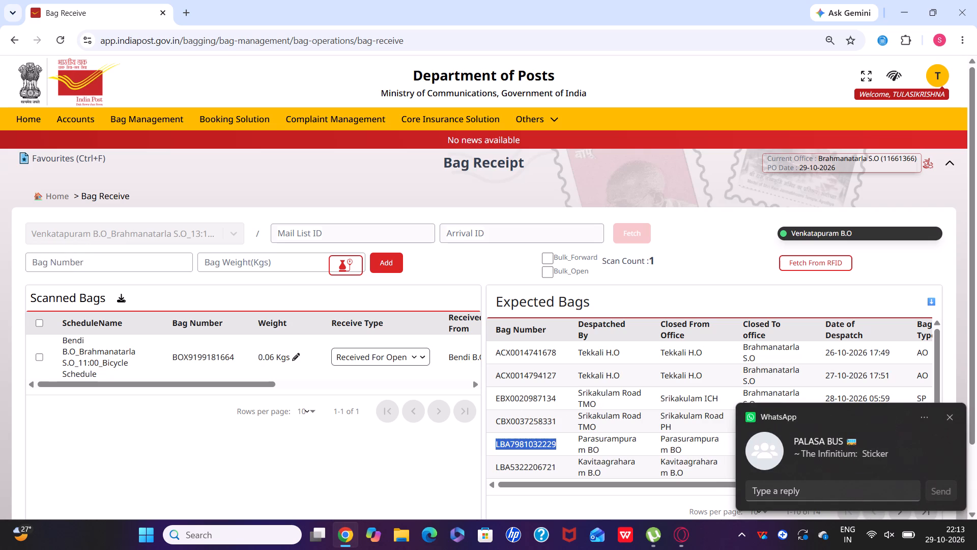
key(ctrl+c)
click(92, 252)
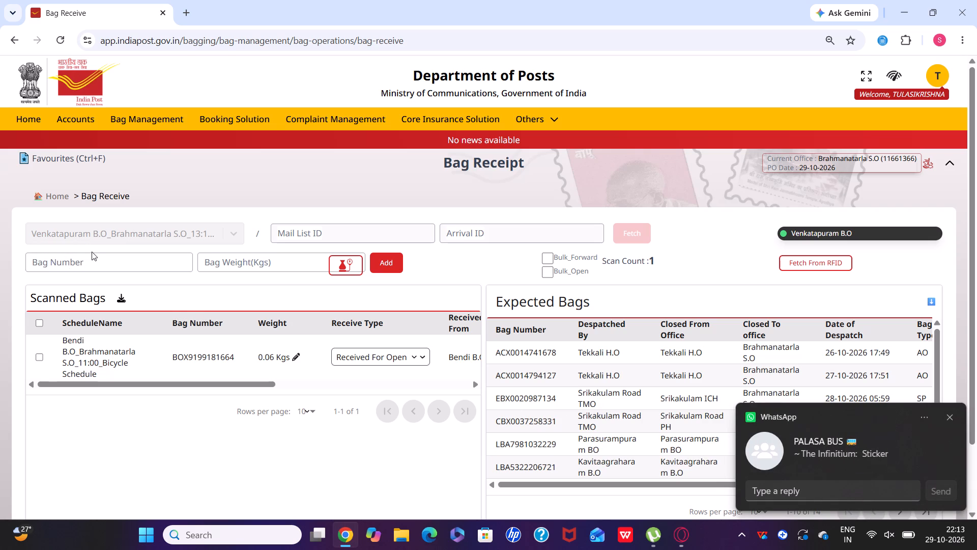
click(90, 260)
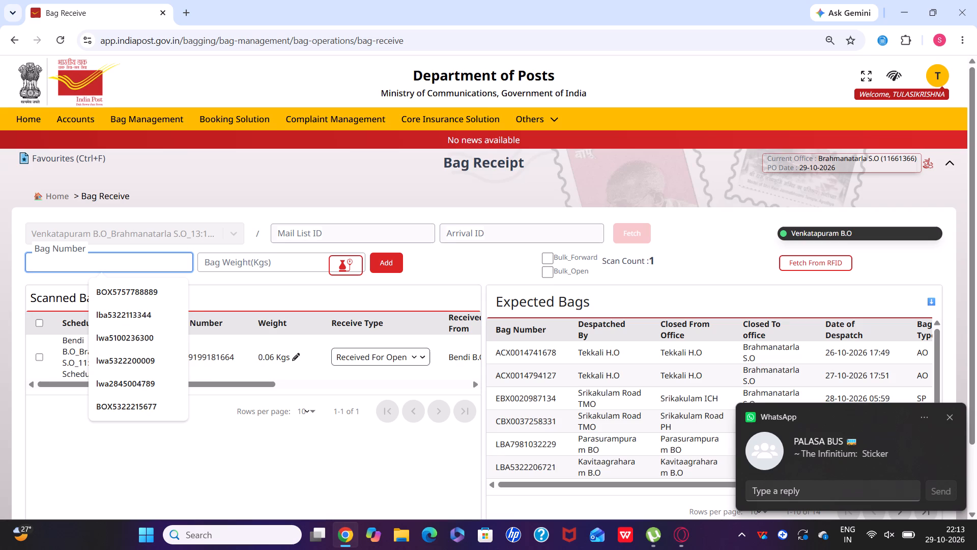
key(ctrl+v)
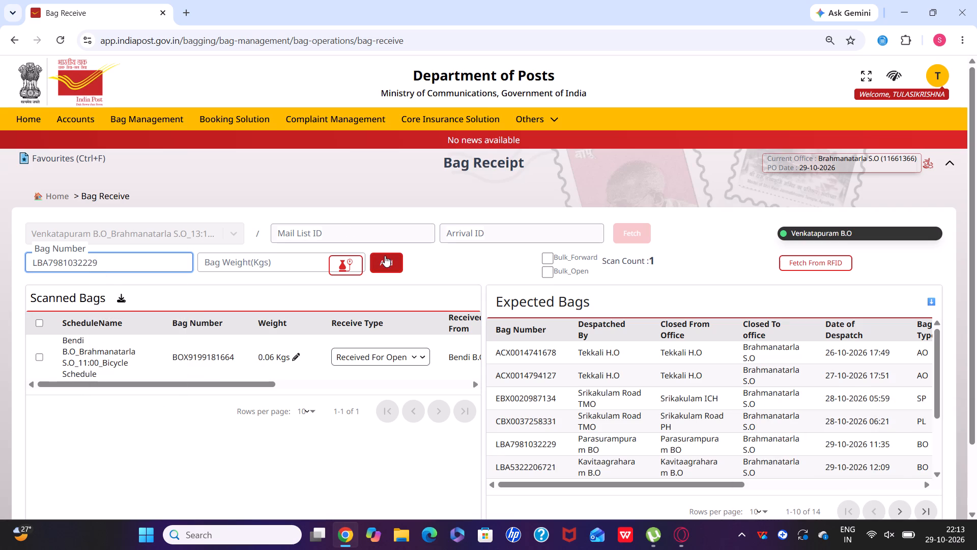
click(385, 256)
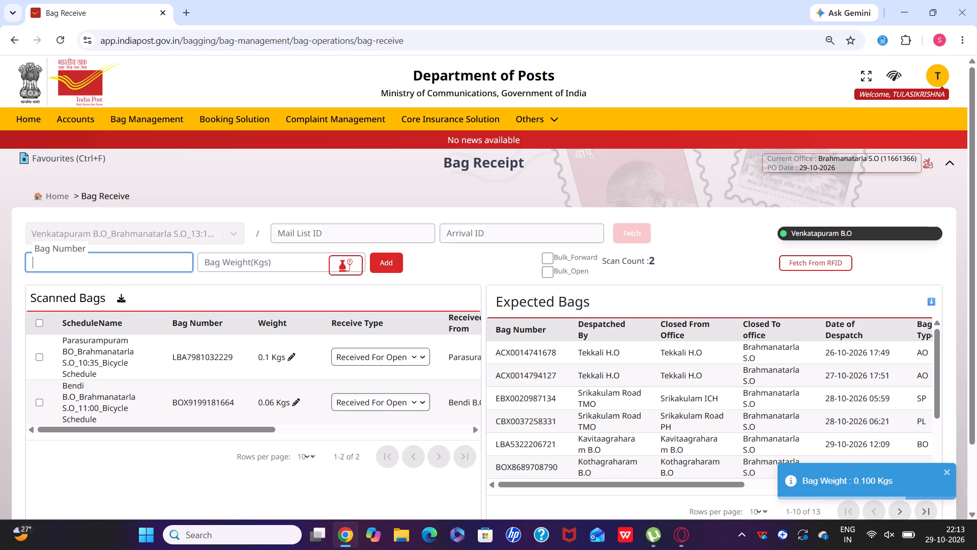
double_click(532, 440)
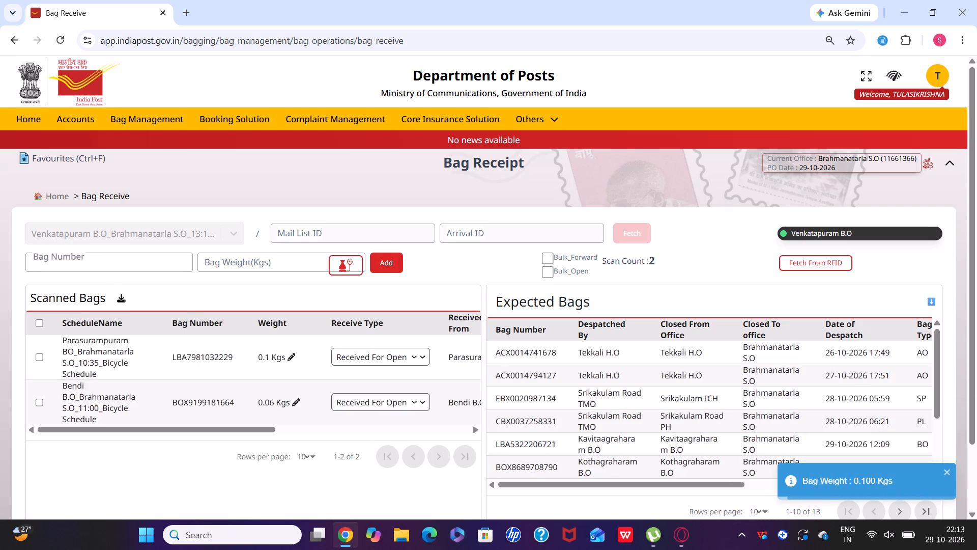
key(ctrl+c)
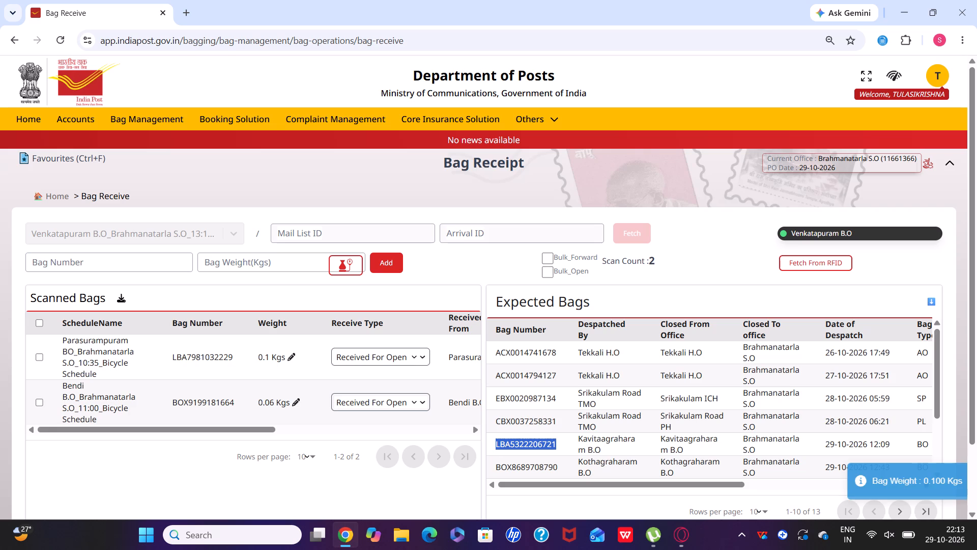
click(97, 264)
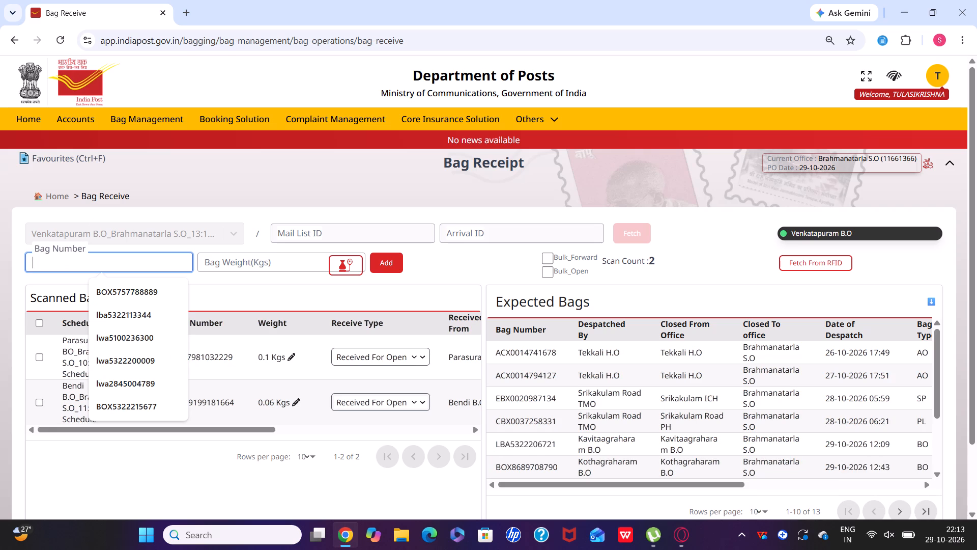
key(ctrl+v)
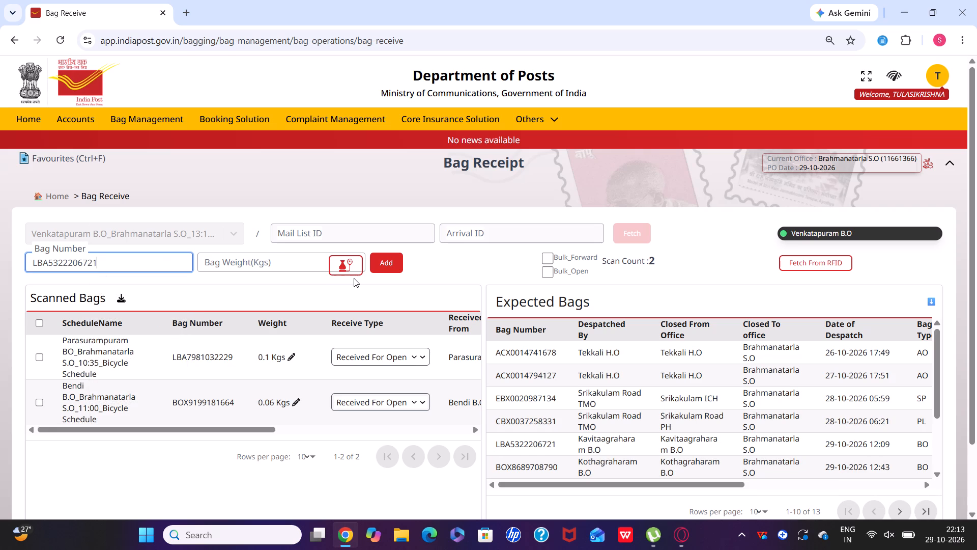
click(389, 269)
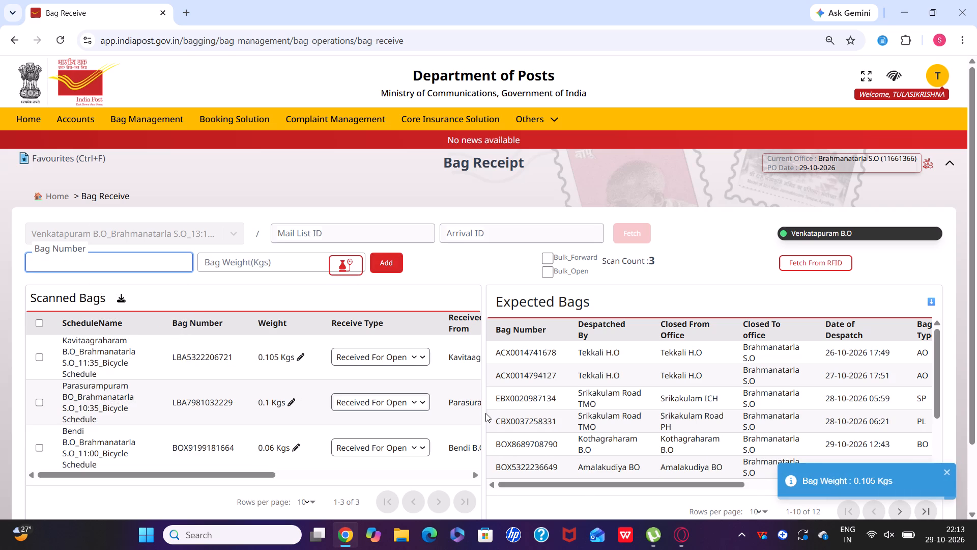
double_click(520, 440)
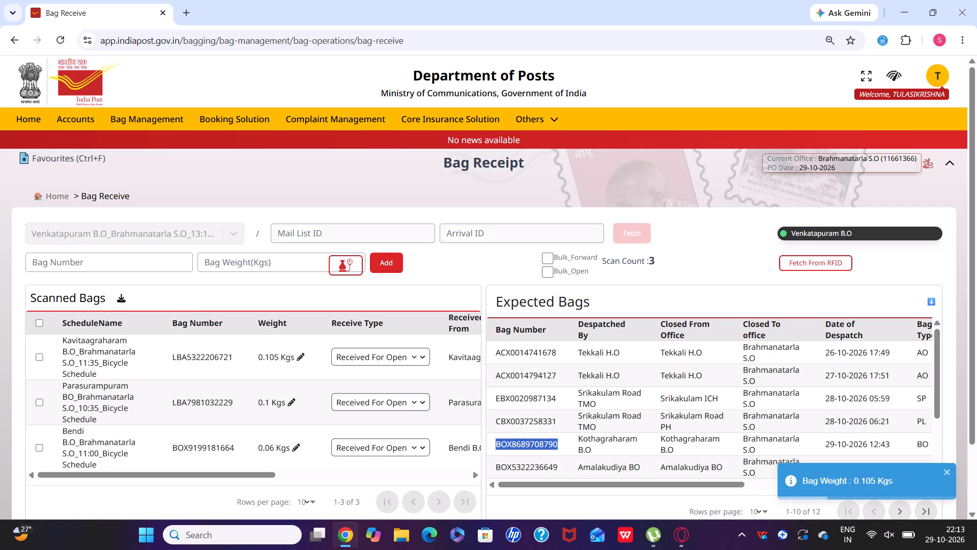
key(ctrl+c)
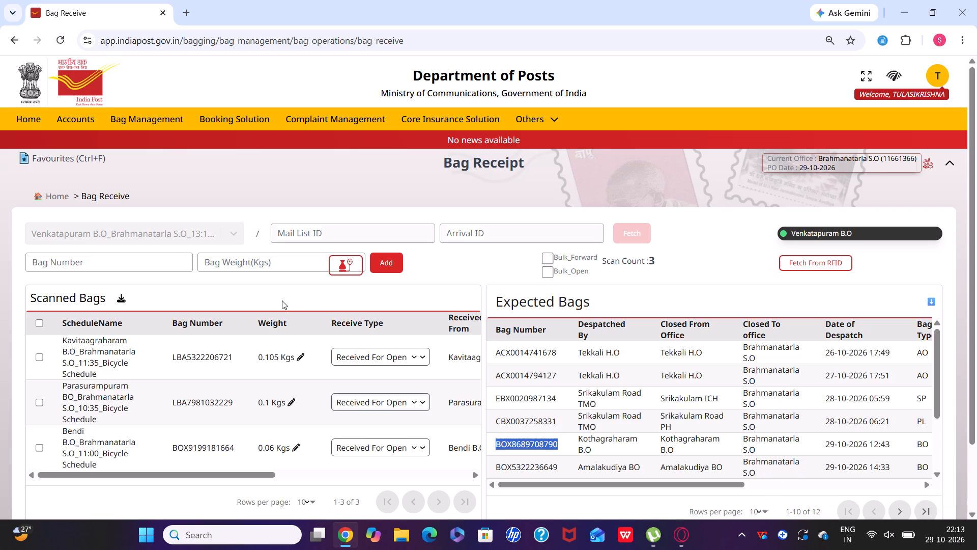
click(166, 259)
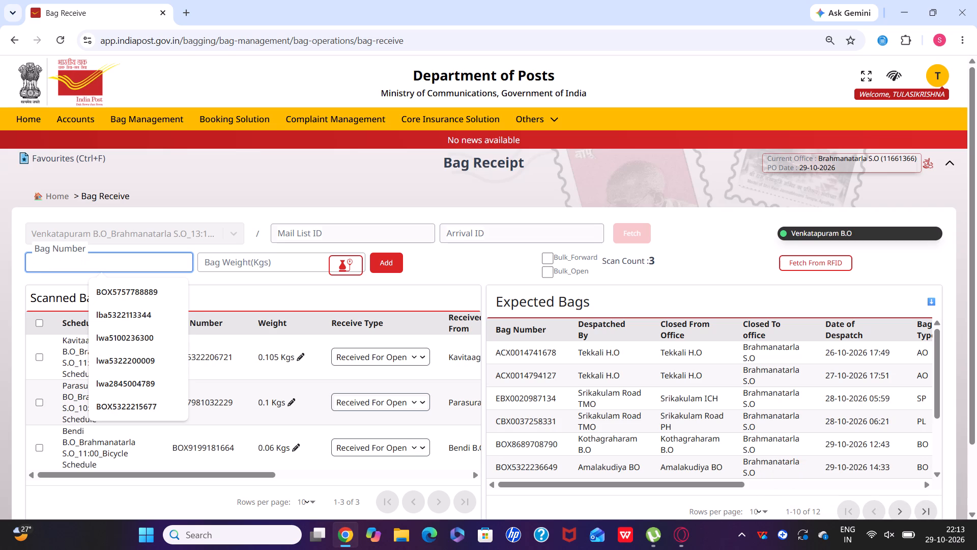
key(ctrl+v)
click(397, 258)
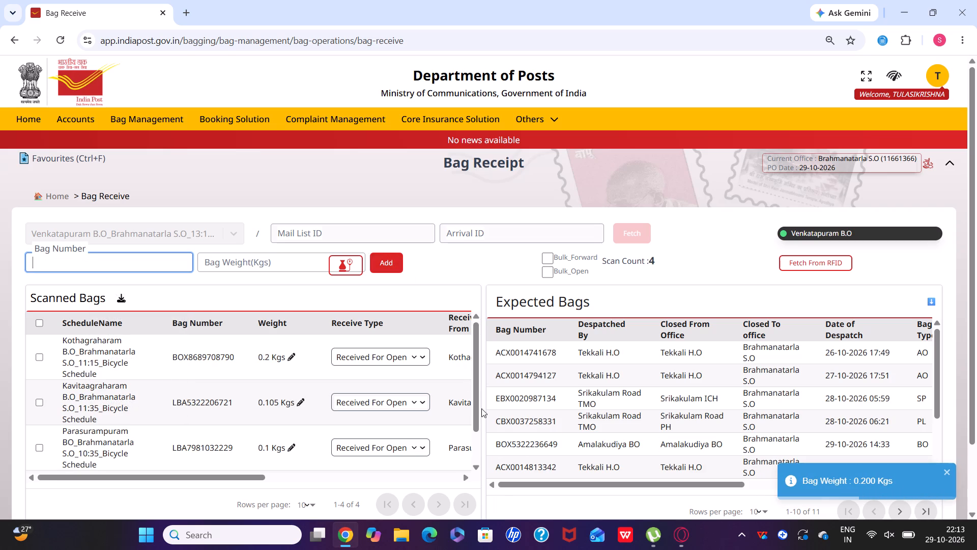
Review the remaining scanned and expected bags, and submit the scanned branch office bags as received.
scroll(350, 409, down, 2)
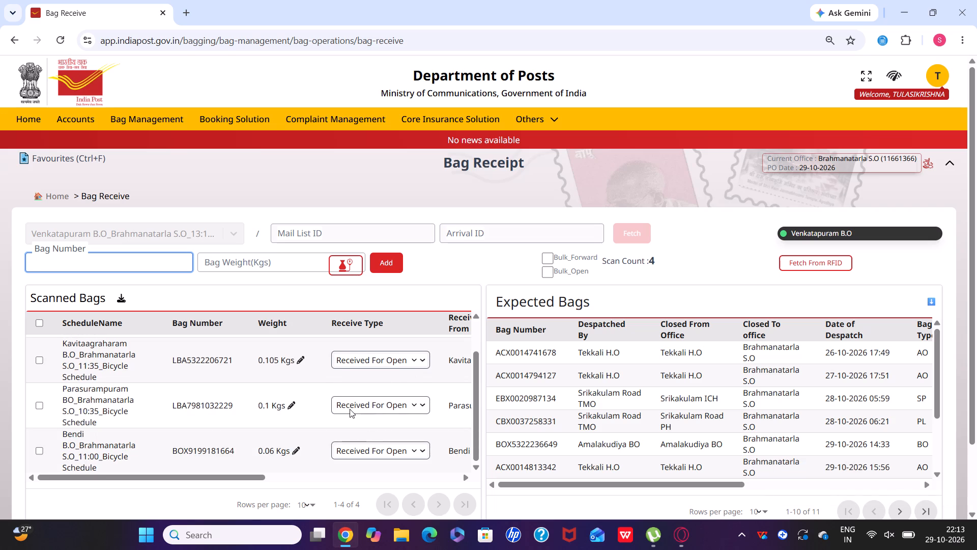
scroll(633, 361, down, 3)
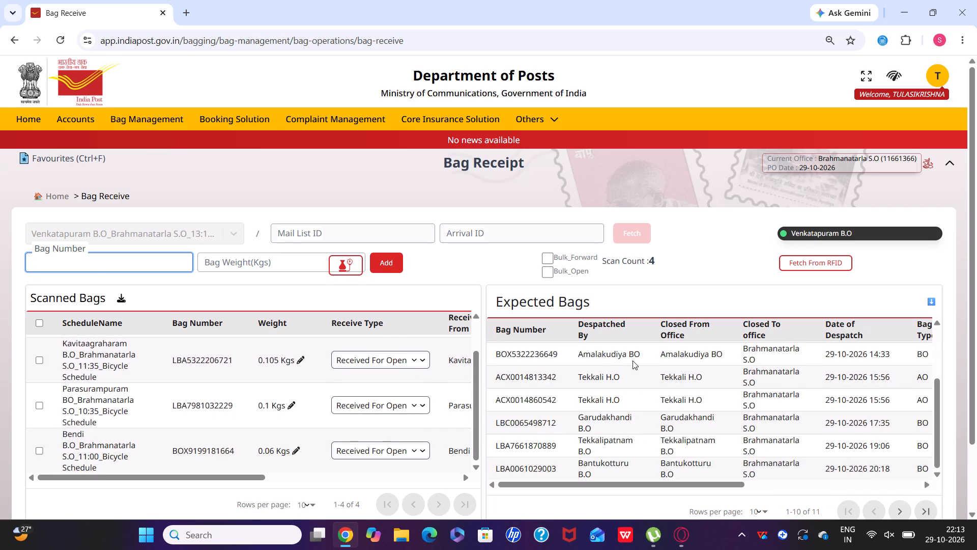
scroll(633, 361, down, 5)
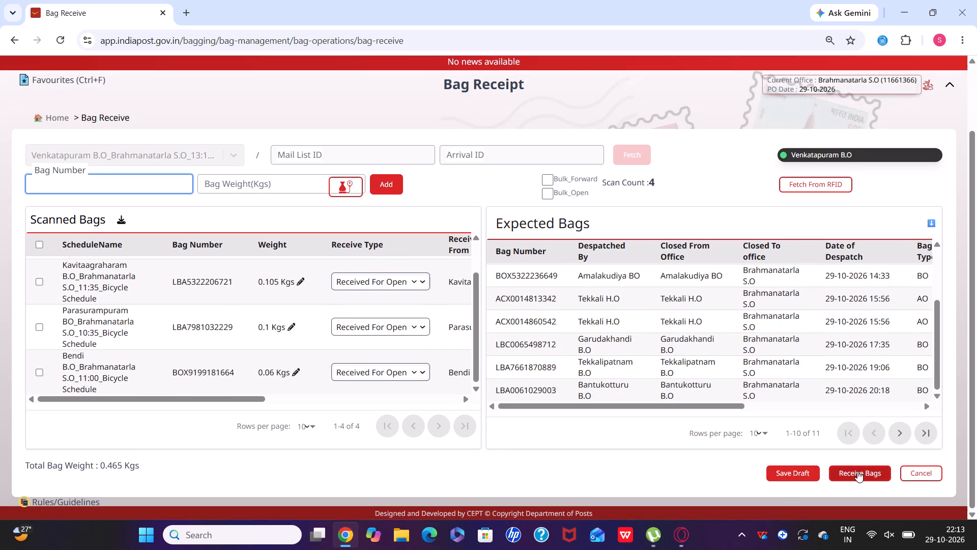
click(857, 471)
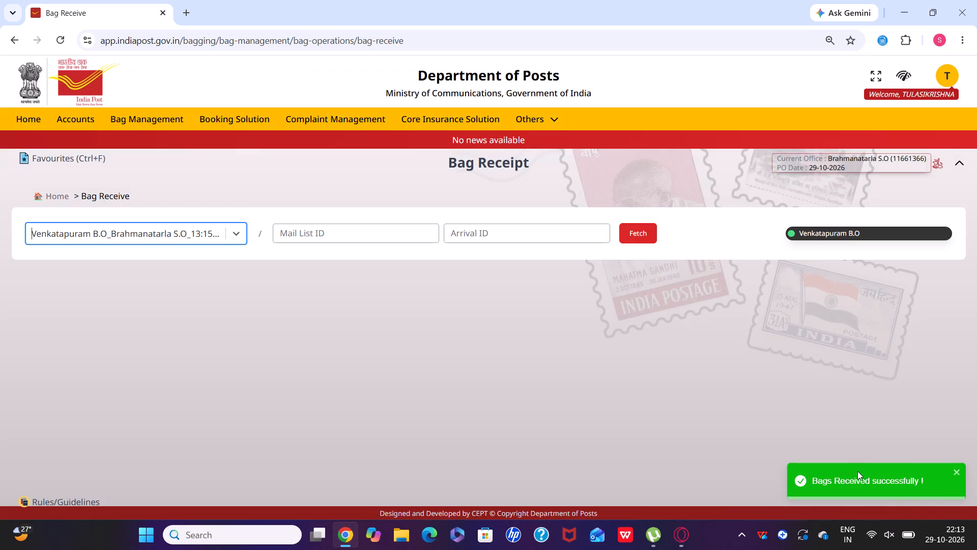
Look through the available schedules for Bag Receive to find any other schedule to fetch.
click(216, 239)
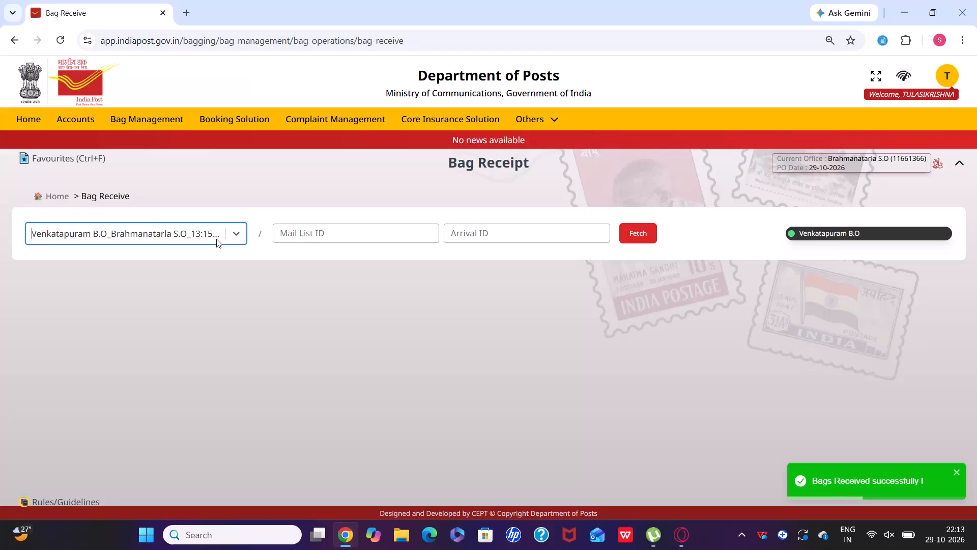
scroll(196, 301, down, 3)
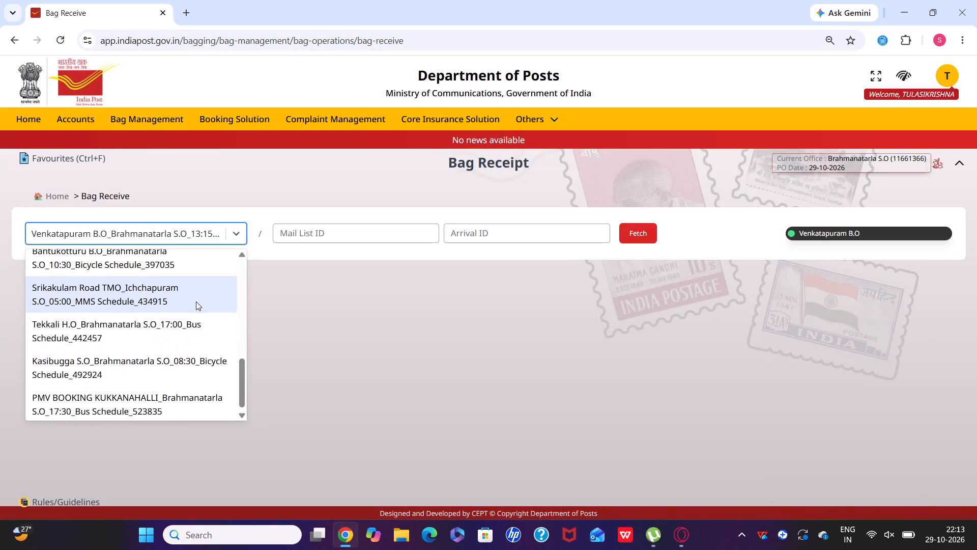
scroll(196, 301, up, 3)
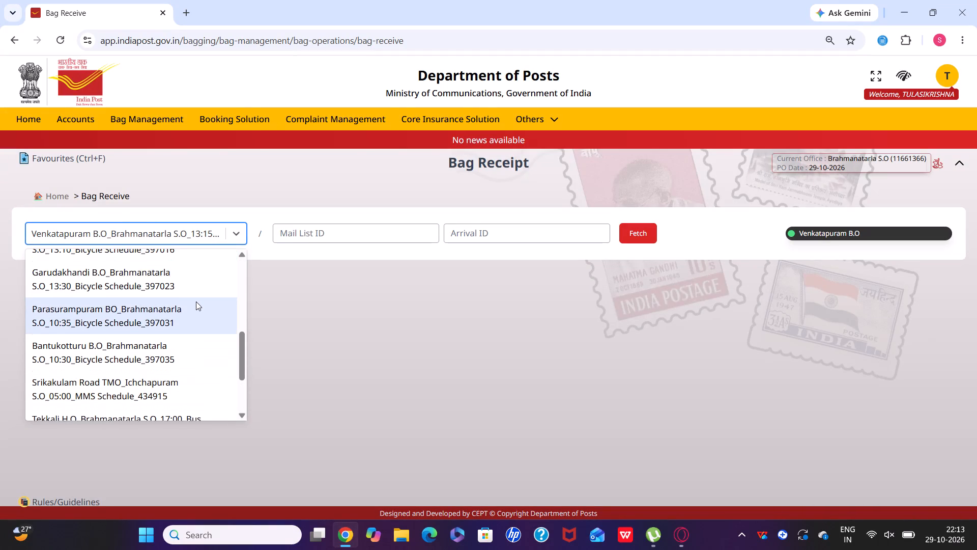
scroll(196, 301, up, 3)
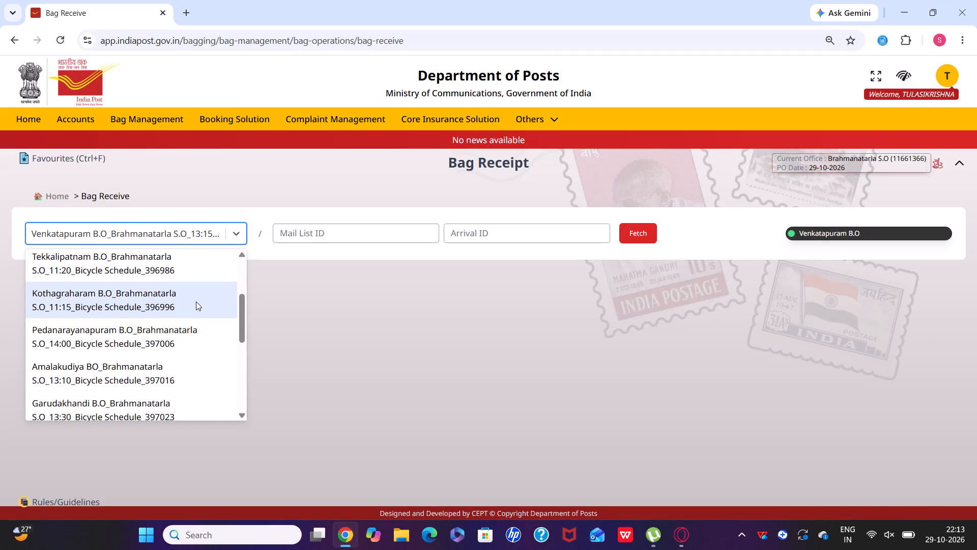
scroll(196, 301, up, 2)
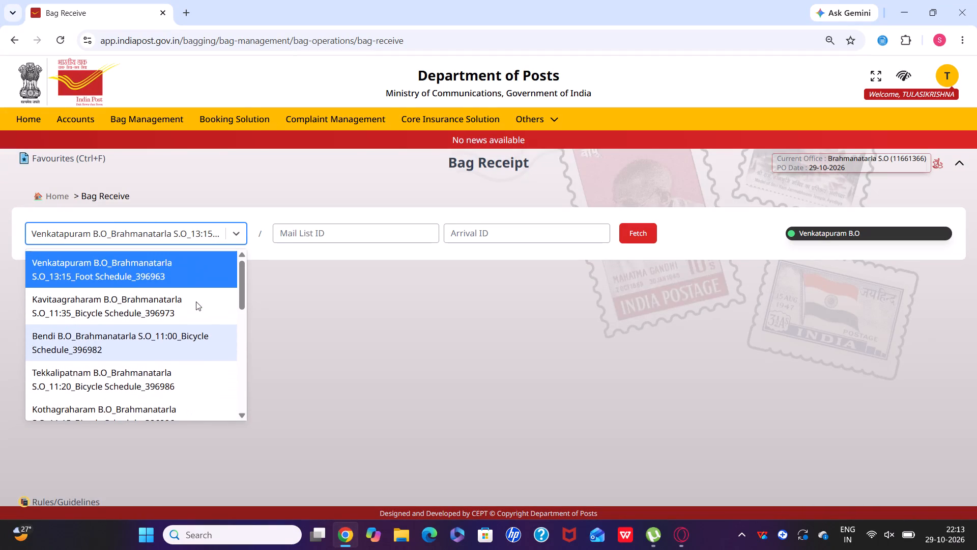
scroll(196, 301, down, 2)
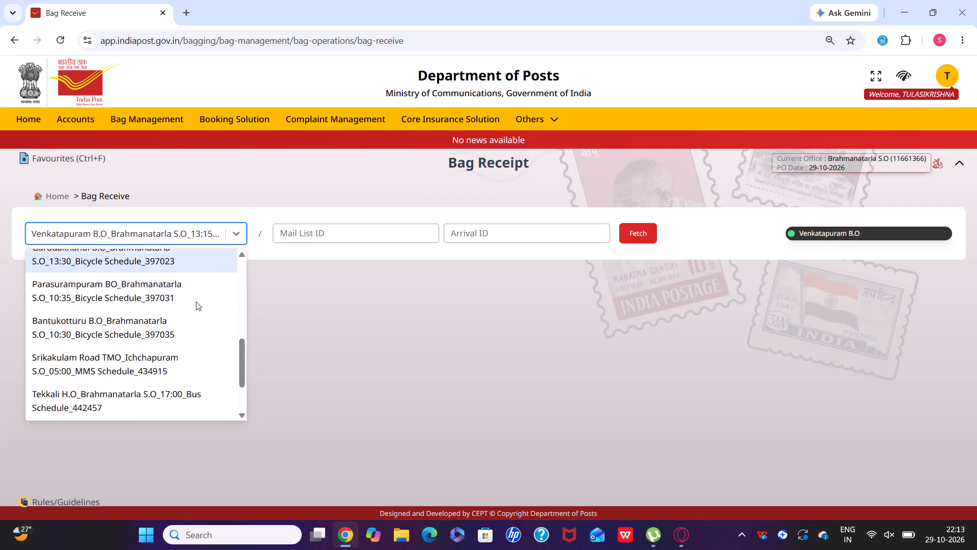
scroll(196, 301, down, 2)
scroll(196, 301, up, 2)
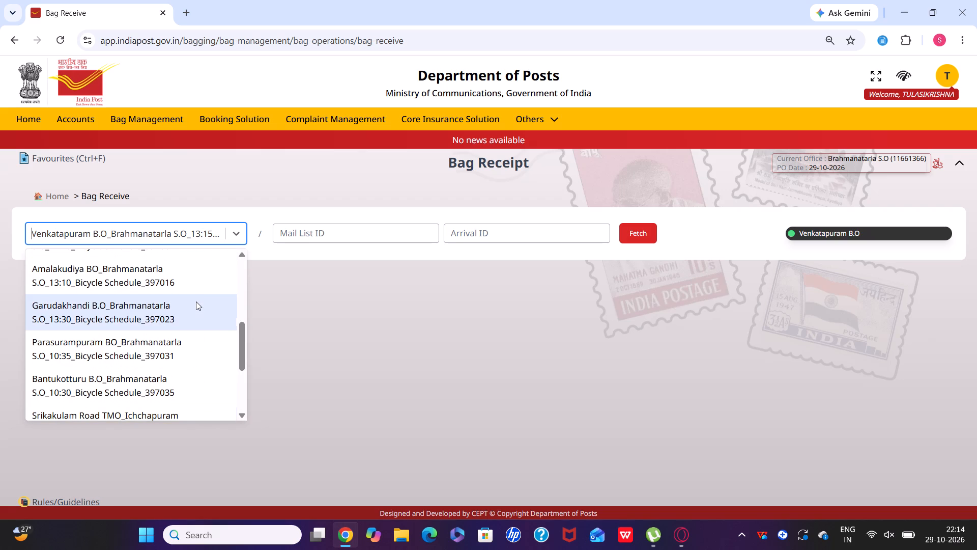
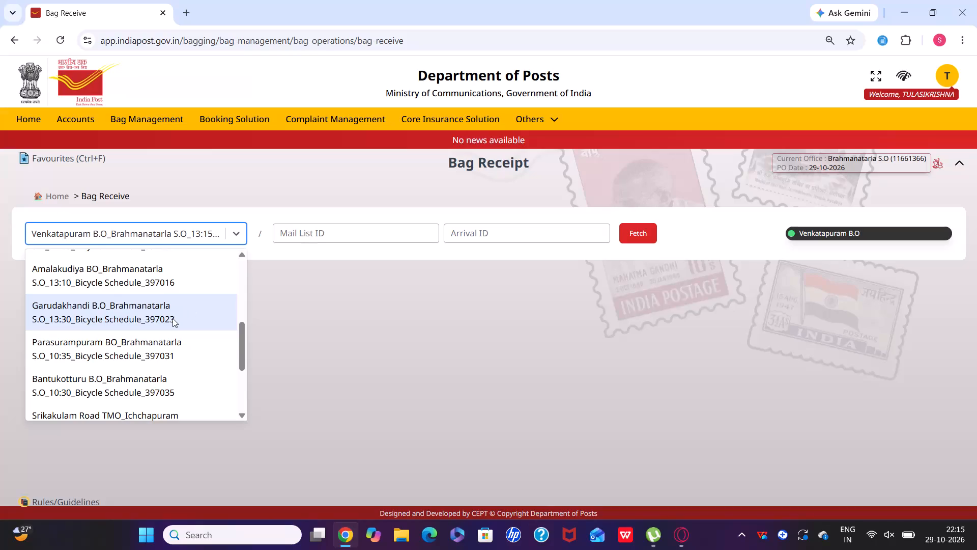
Fetch the expected bags for the Garudakhandi B.O to Brahmanatarla S.O 13:30 Bicycle Schedule.
click(173, 316)
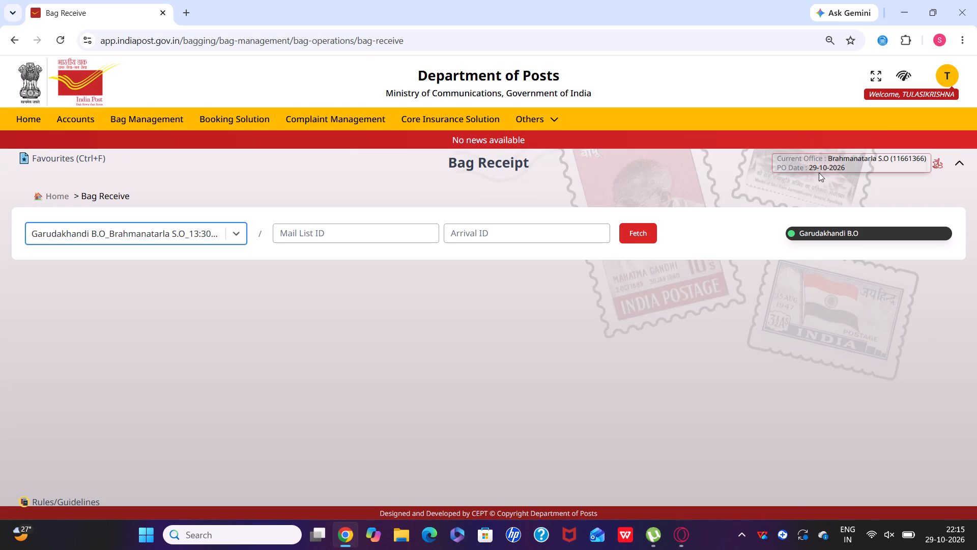
click(640, 232)
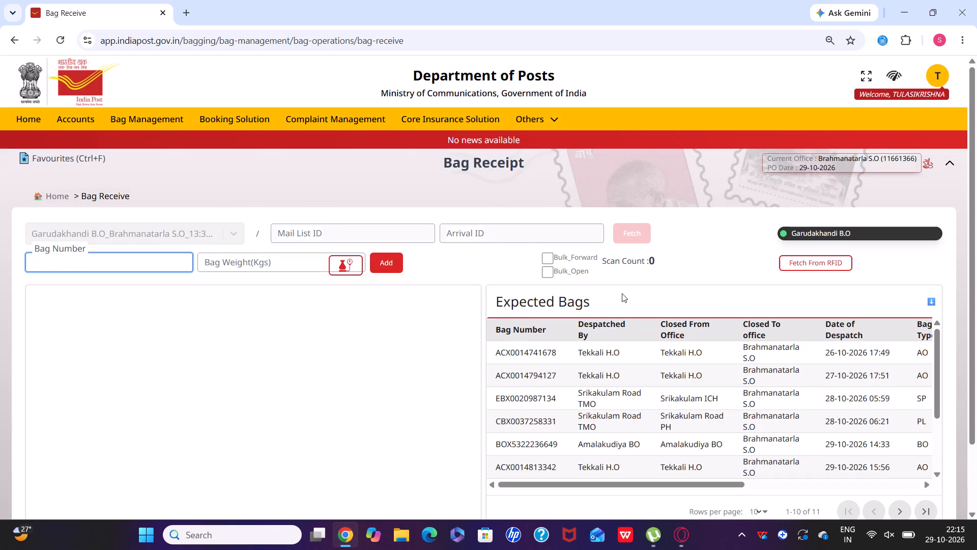
scroll(622, 293, down, 3)
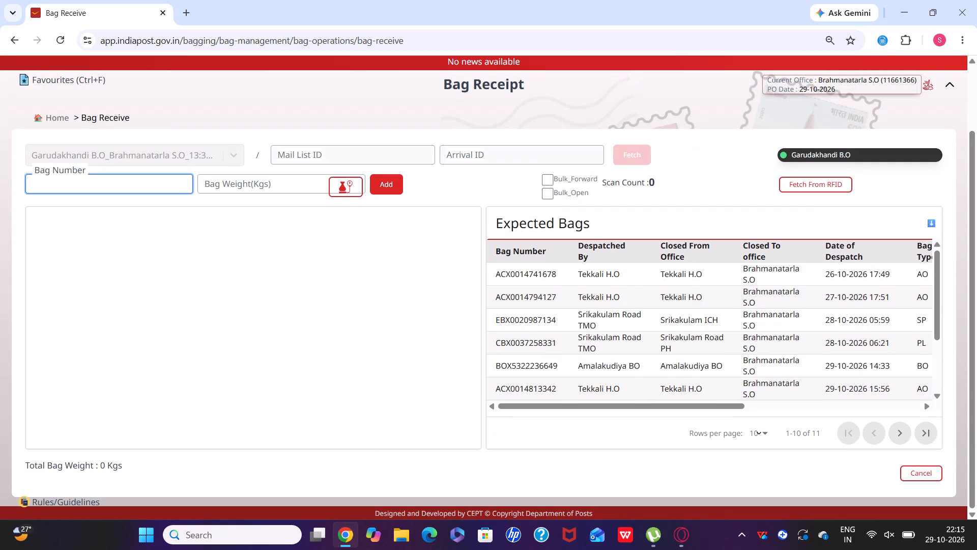
double_click(555, 364)
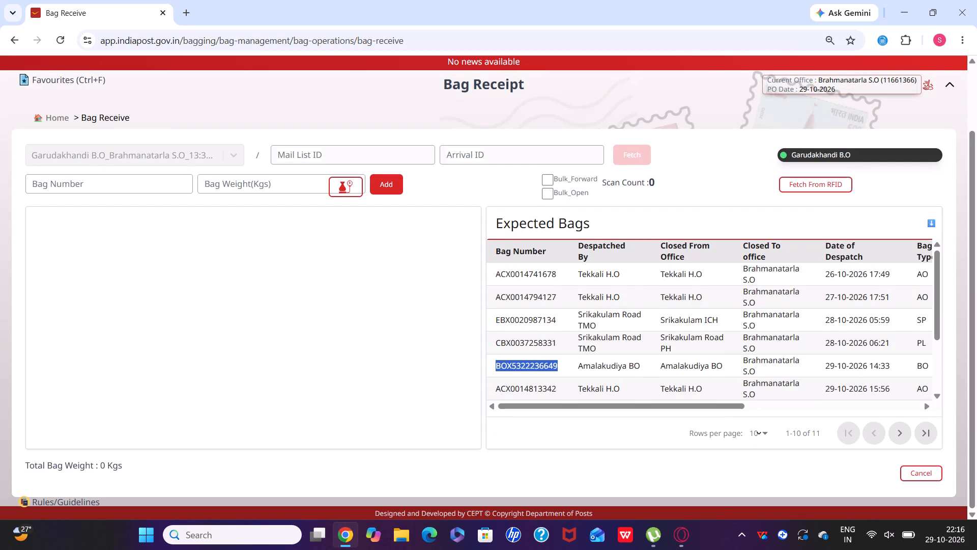
key(ctrl+c)
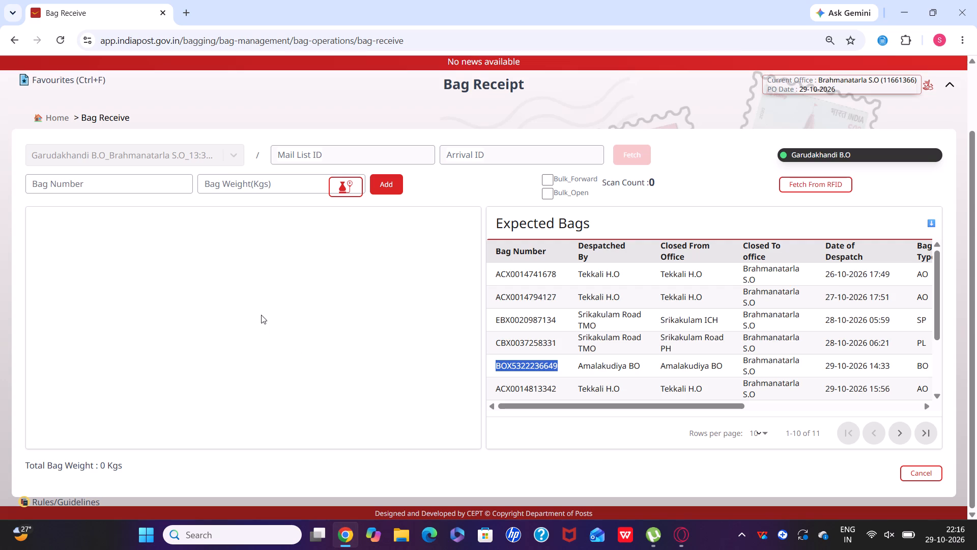
click(175, 186)
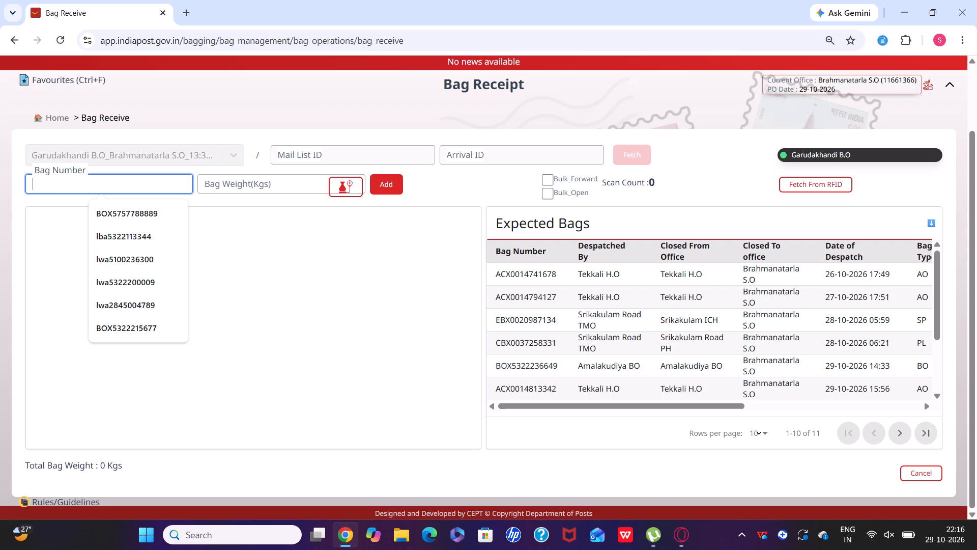
key(ctrl+v)
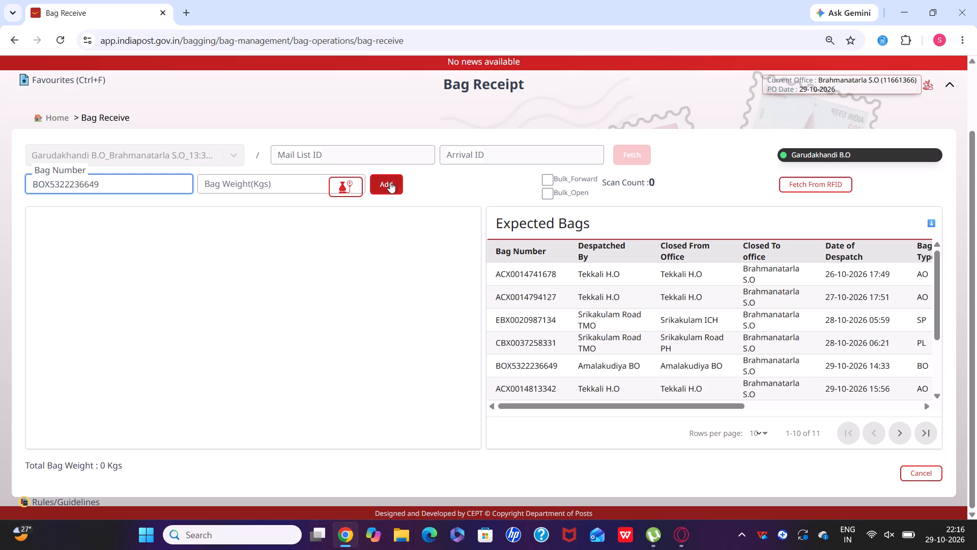
click(389, 182)
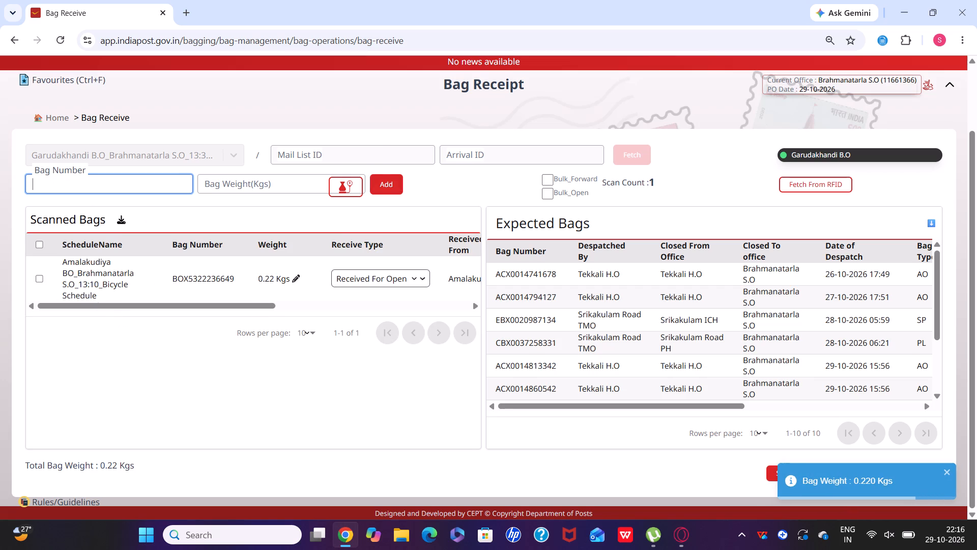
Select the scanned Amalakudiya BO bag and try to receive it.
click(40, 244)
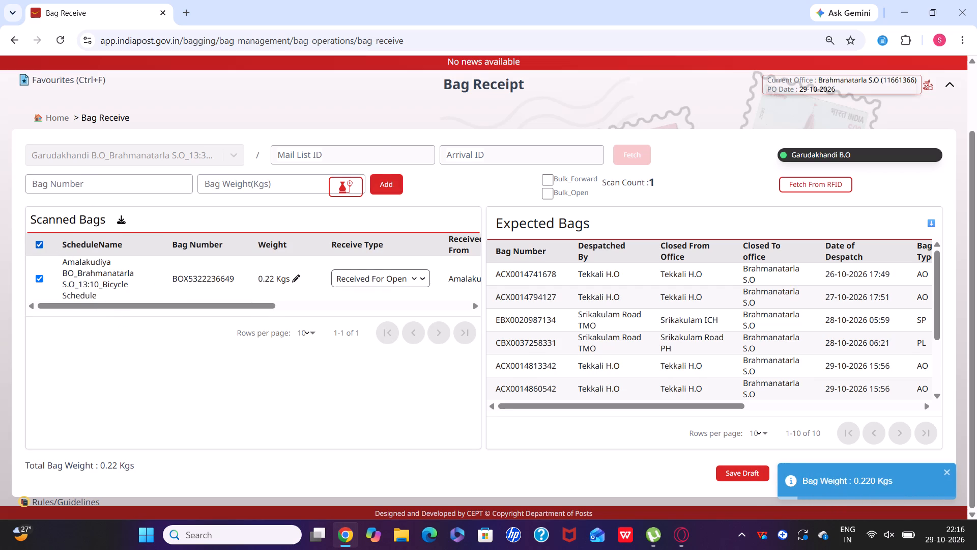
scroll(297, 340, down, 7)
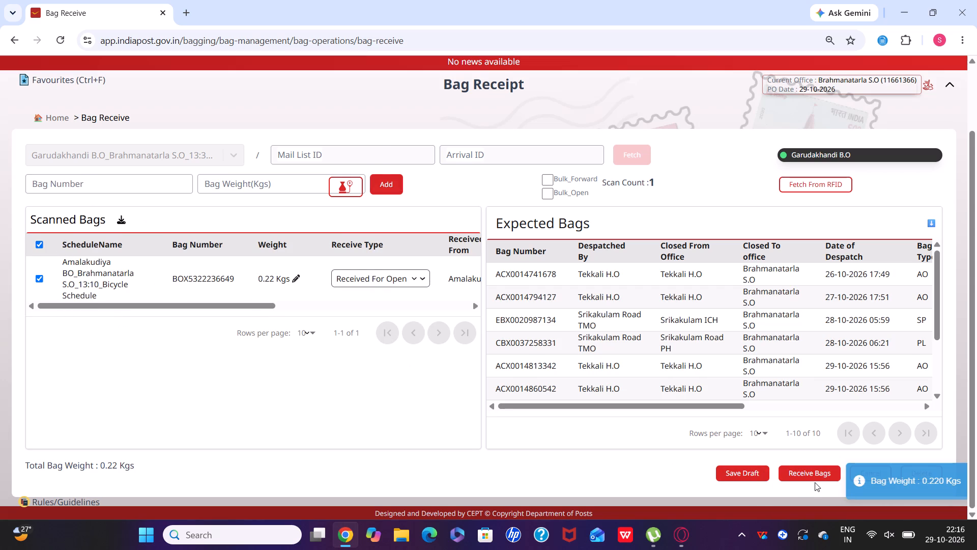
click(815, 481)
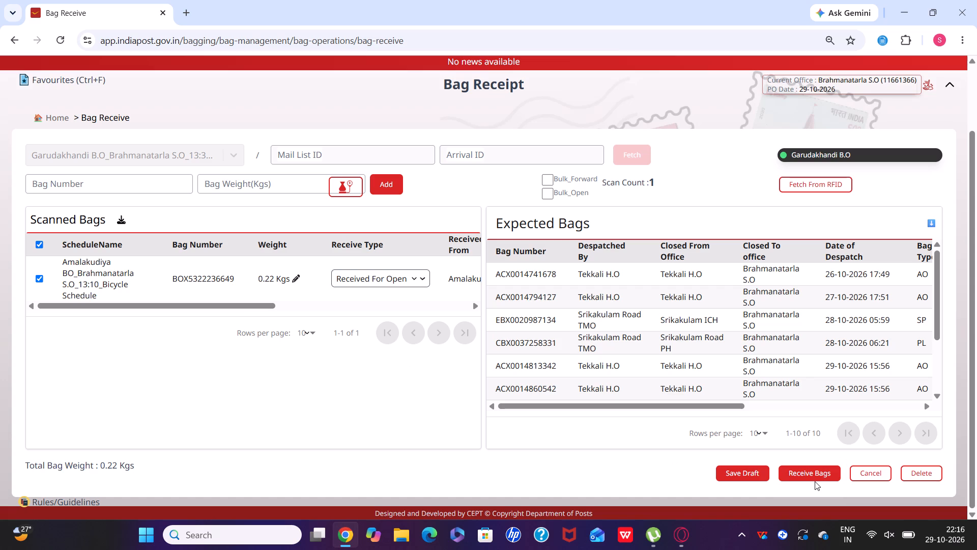
triple_click(937, 395)
click(937, 395)
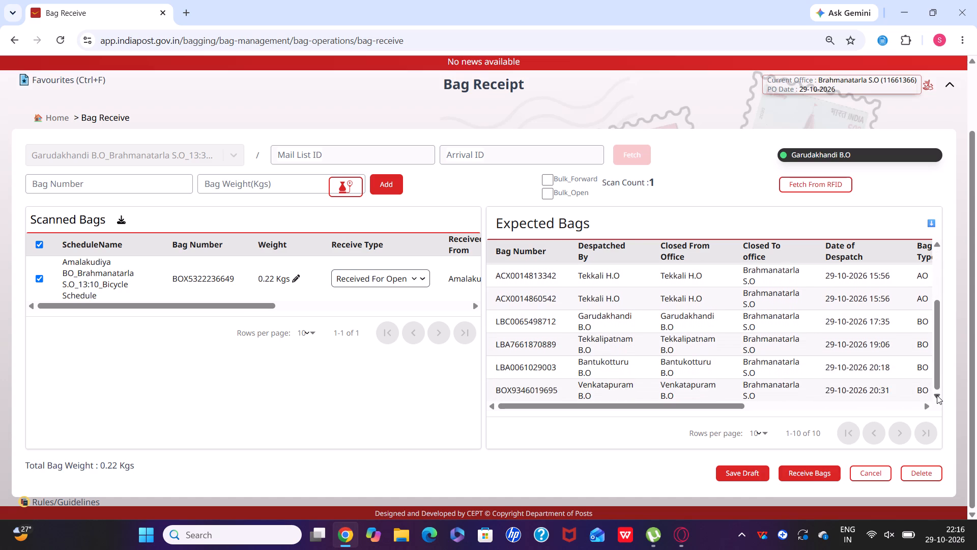
click(539, 311)
drag(539, 311, 539, 316)
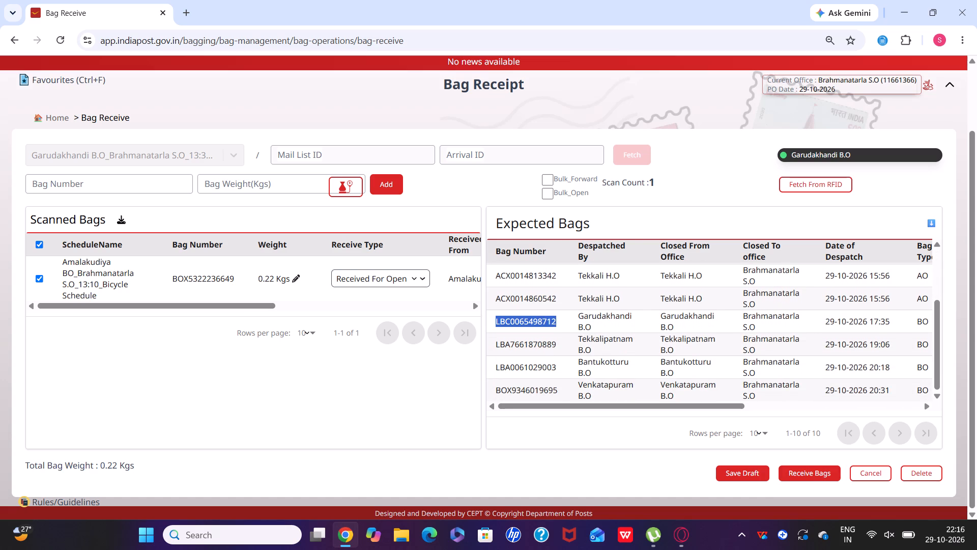
key(ctrl+c)
ctrl+click(150, 186)
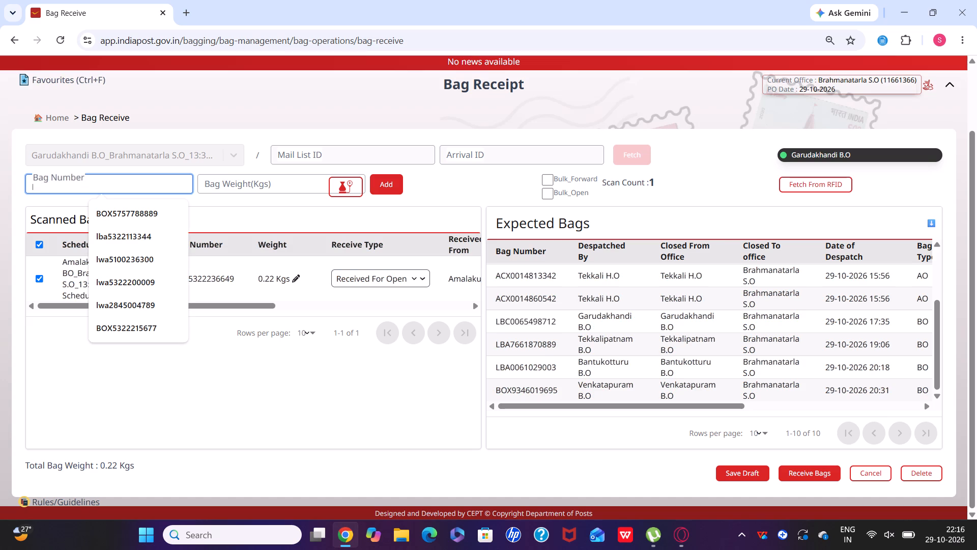
key(ctrl+v)
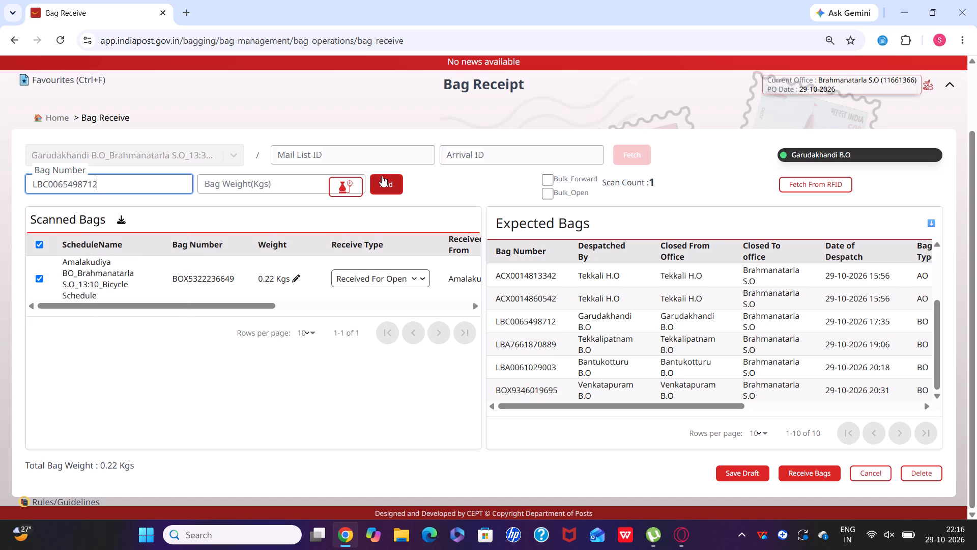
click(382, 176)
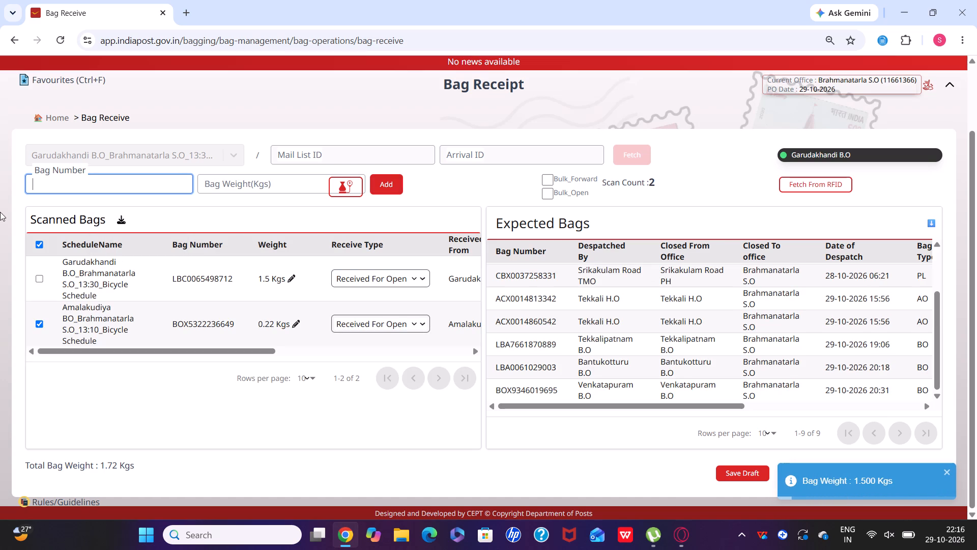
Select all scanned bags, from Garudakhandi B.O and Amalakudiya BO, and submit them as received.
click(38, 244)
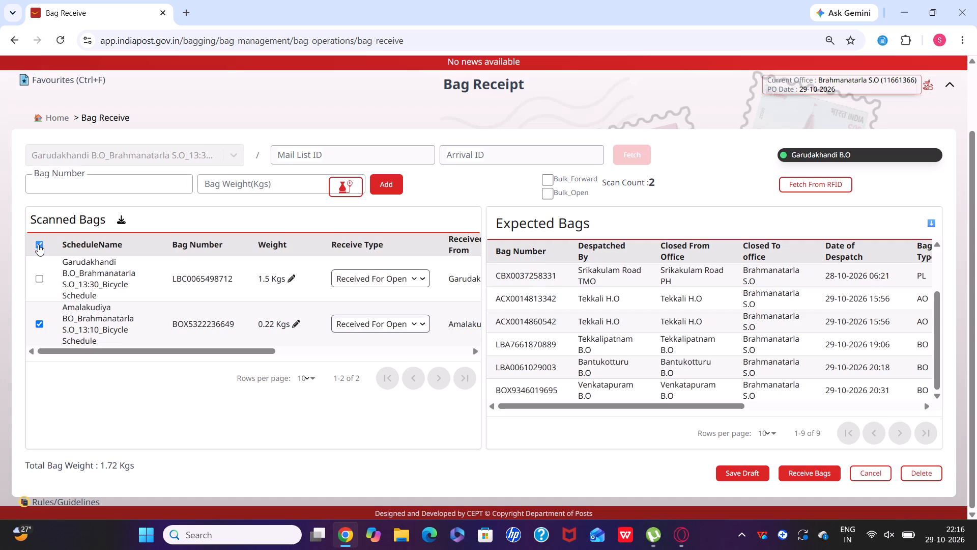
click(38, 244)
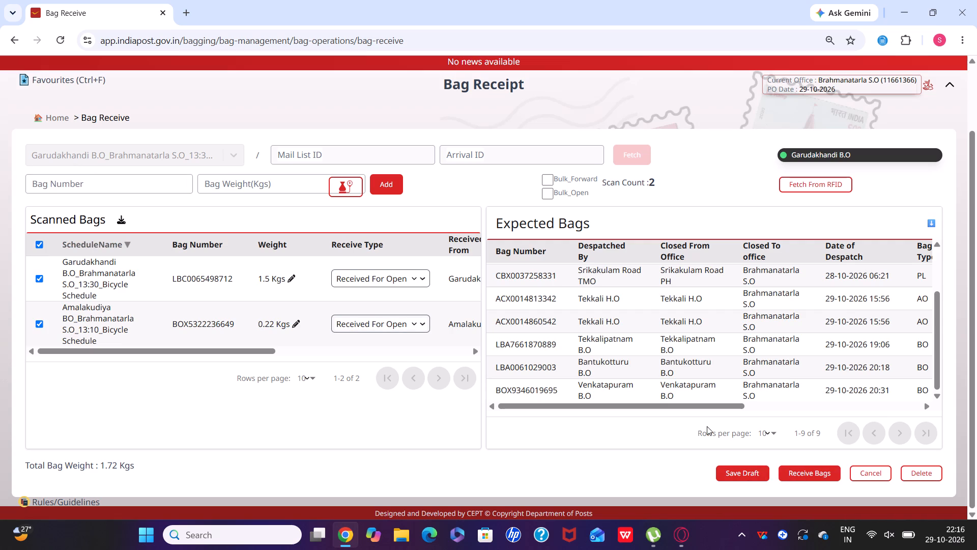
click(806, 476)
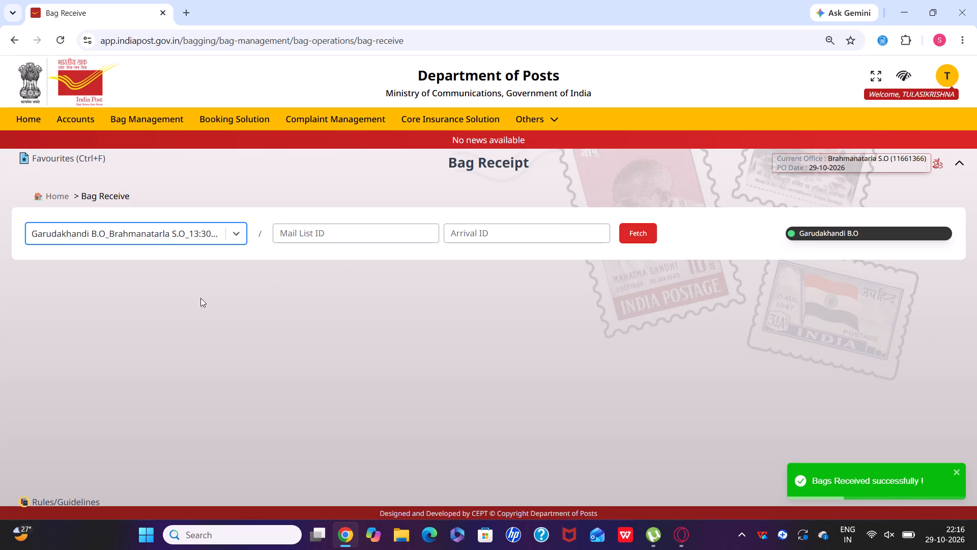
Fetch the expected bags for the Venkatapuram B.O to Brahmanatarla S.O 13:15 Foot Schedule.
click(214, 237)
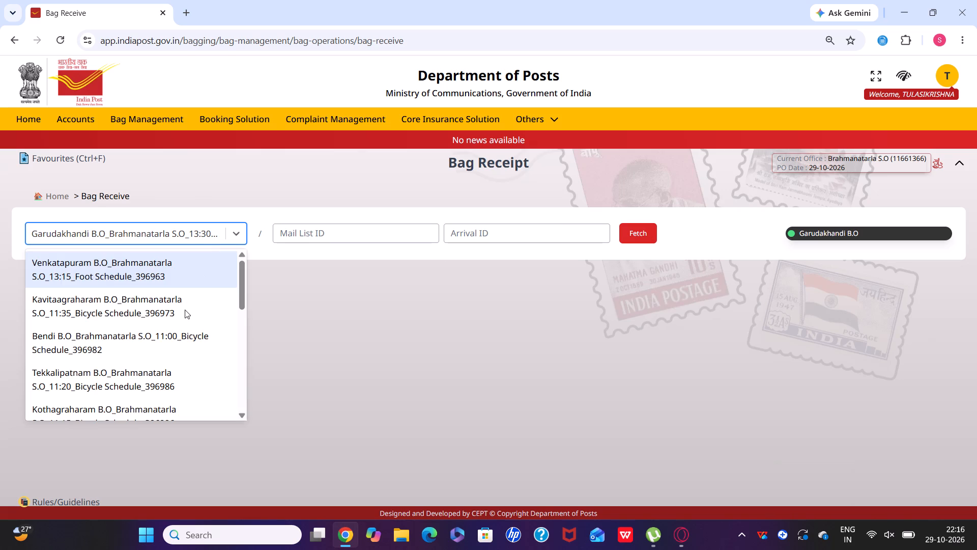
click(187, 284)
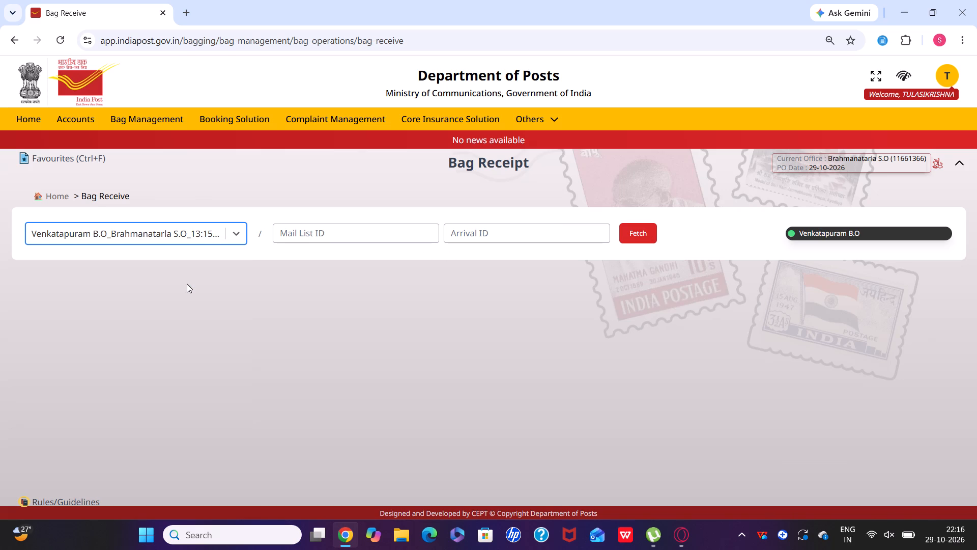
click(626, 235)
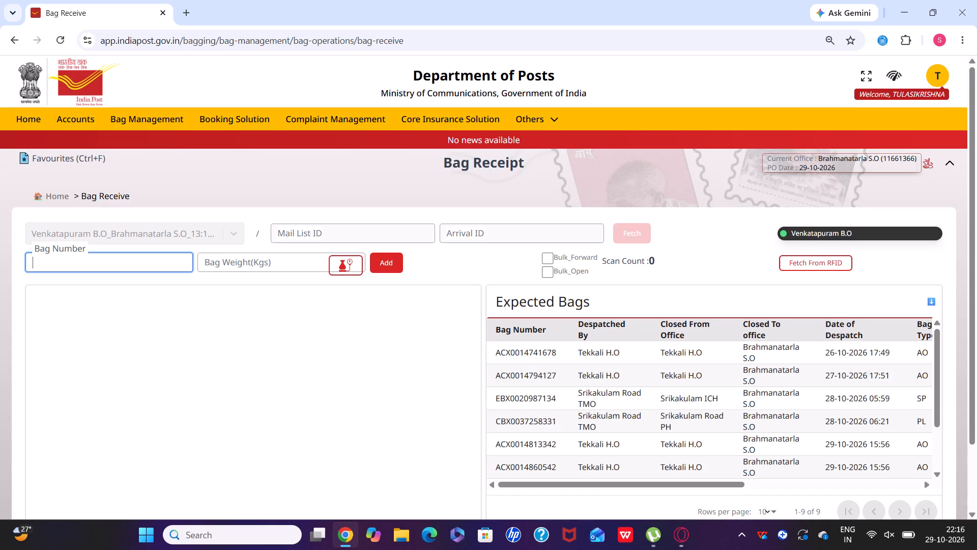
scroll(513, 455, down, 2)
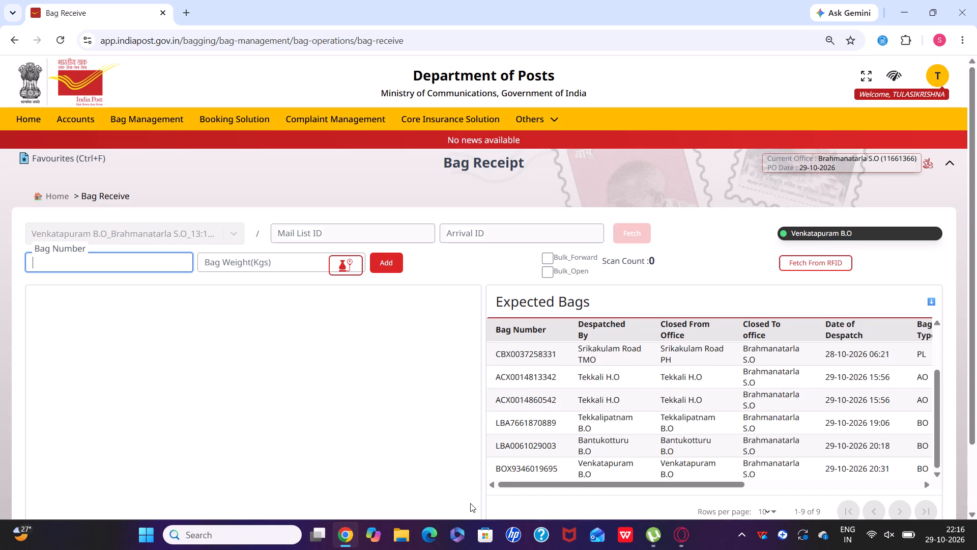
double_click(541, 422)
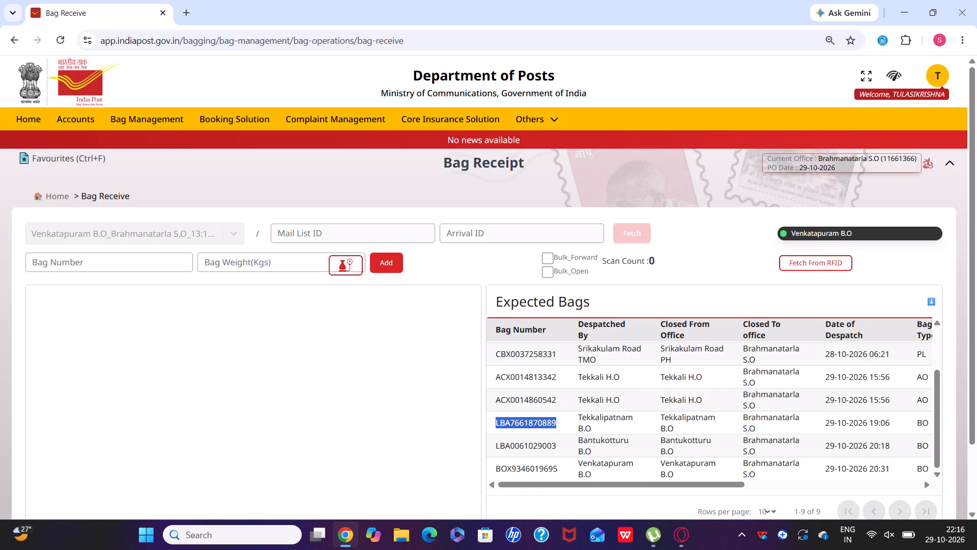
key(ctrl+c)
click(176, 267)
key(ctrl+v)
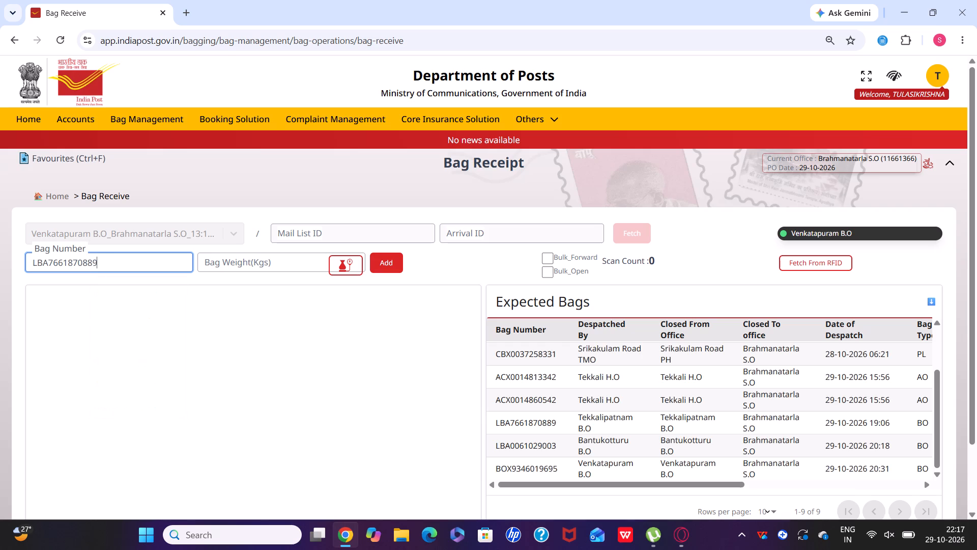
click(396, 259)
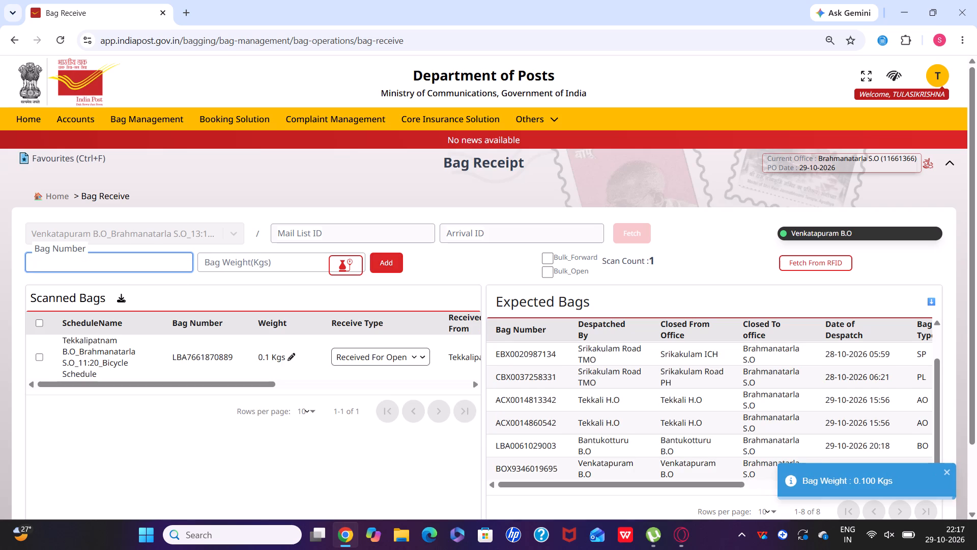
double_click(548, 445)
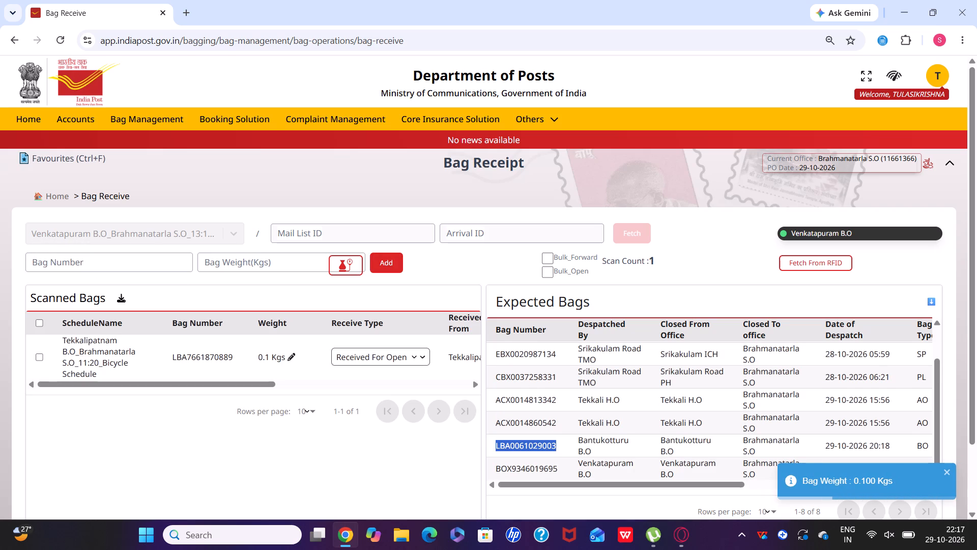
key(ctrl+c)
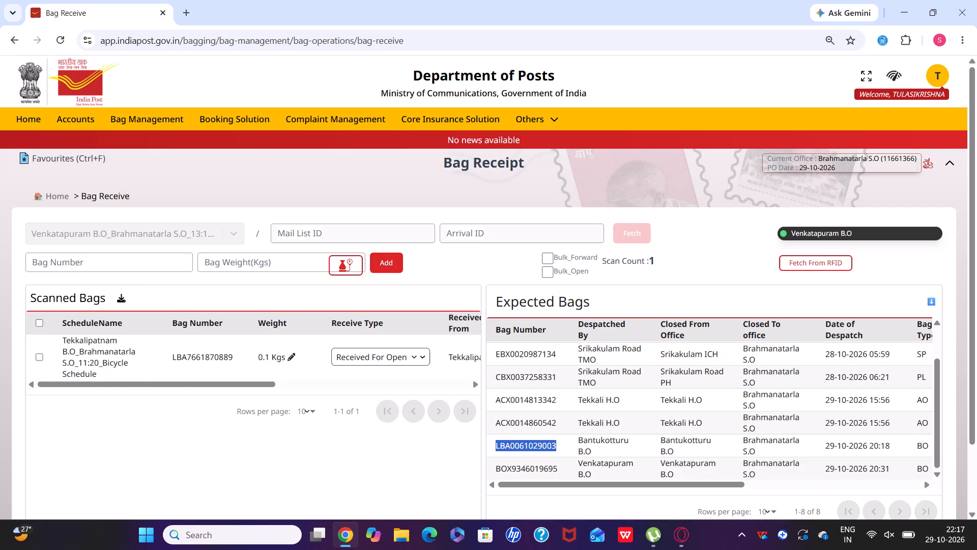
click(142, 264)
key(ctrl+v)
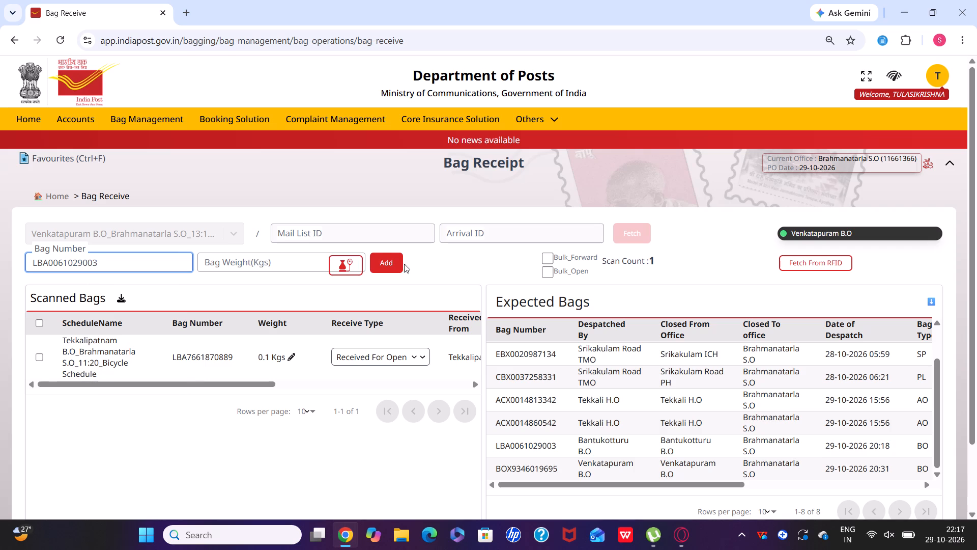
click(374, 262)
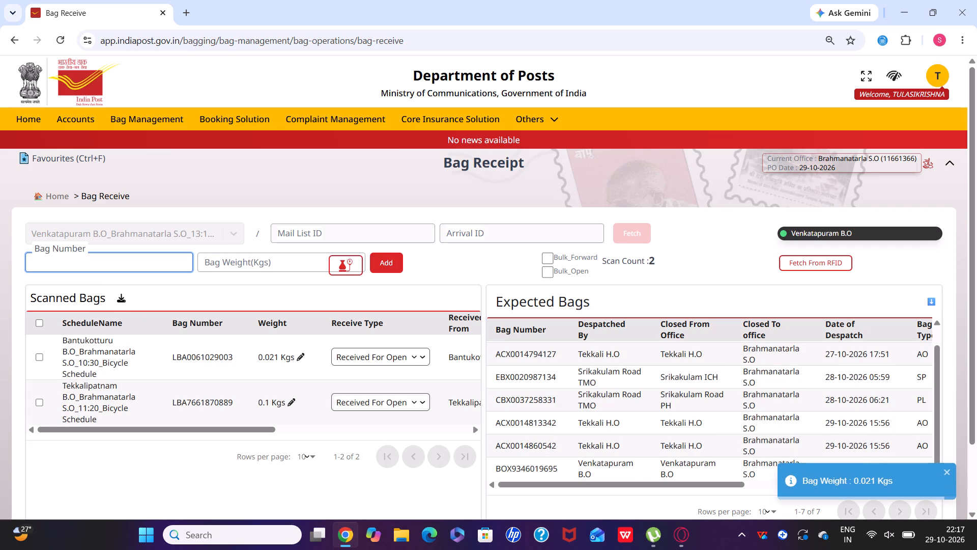
double_click(547, 469)
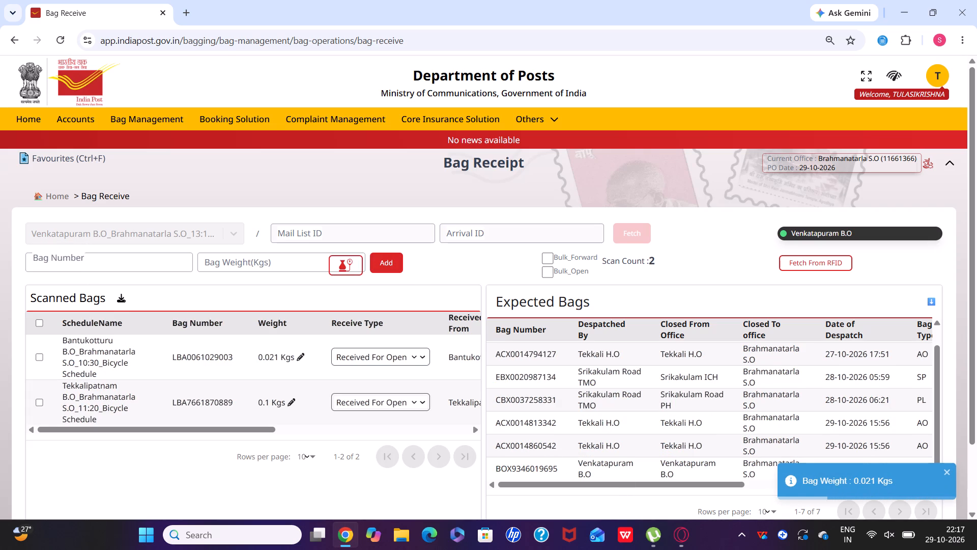
key(ctrl+c)
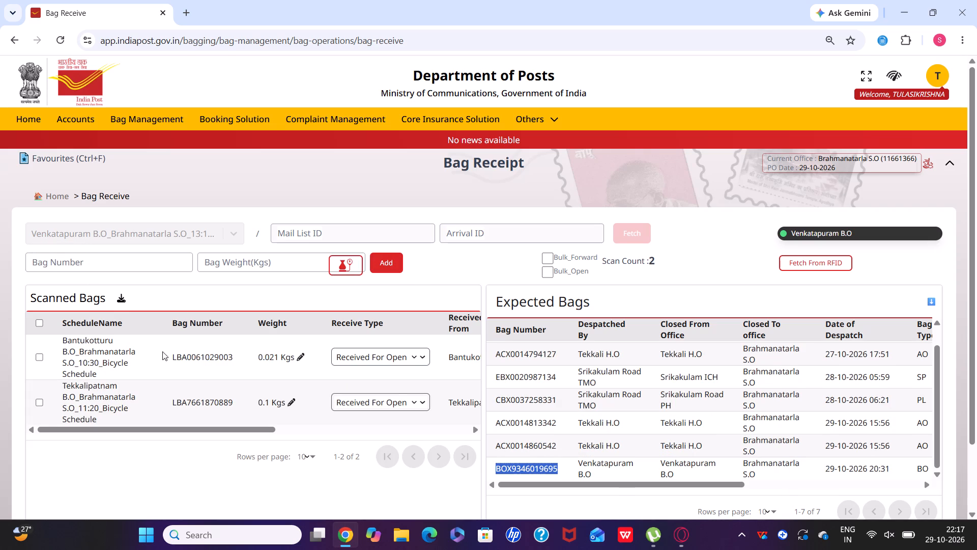
click(79, 266)
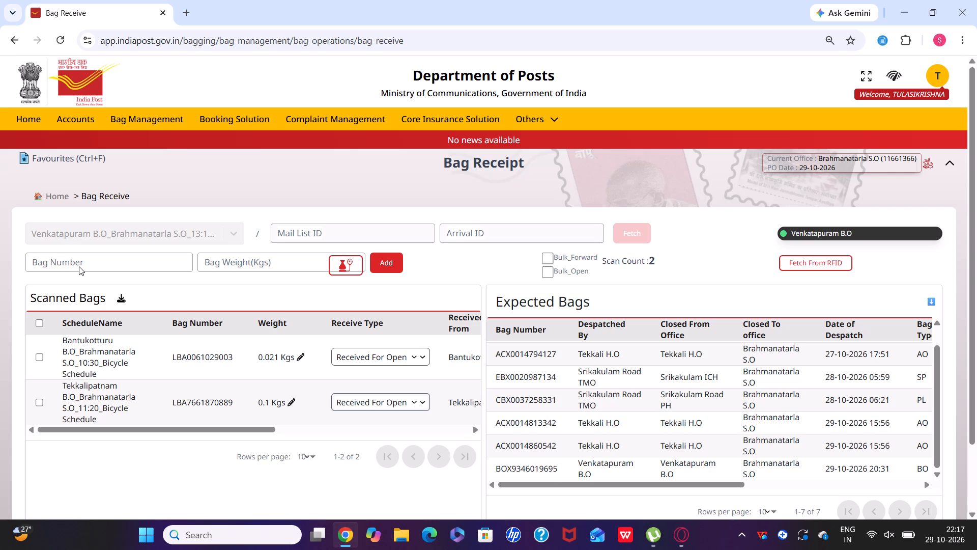
key(ctrl+v)
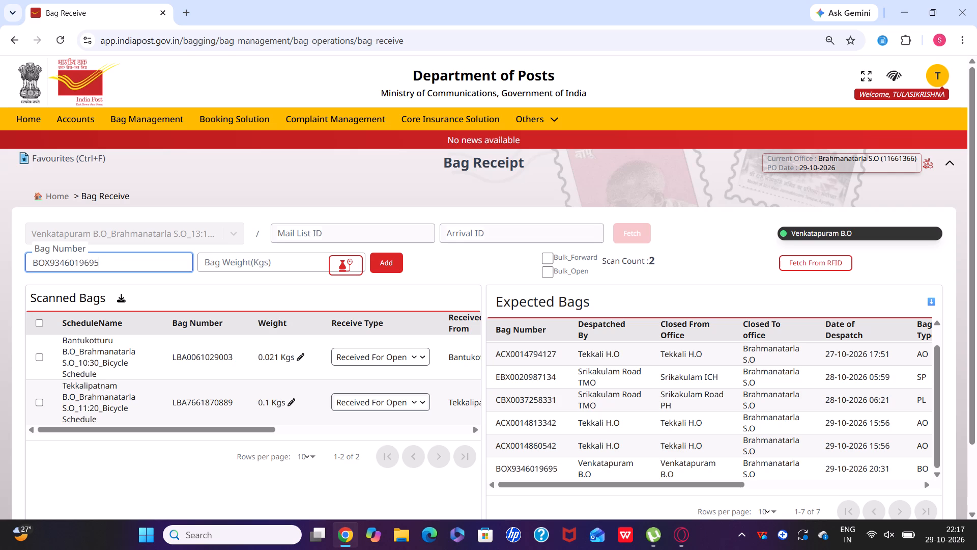
click(387, 257)
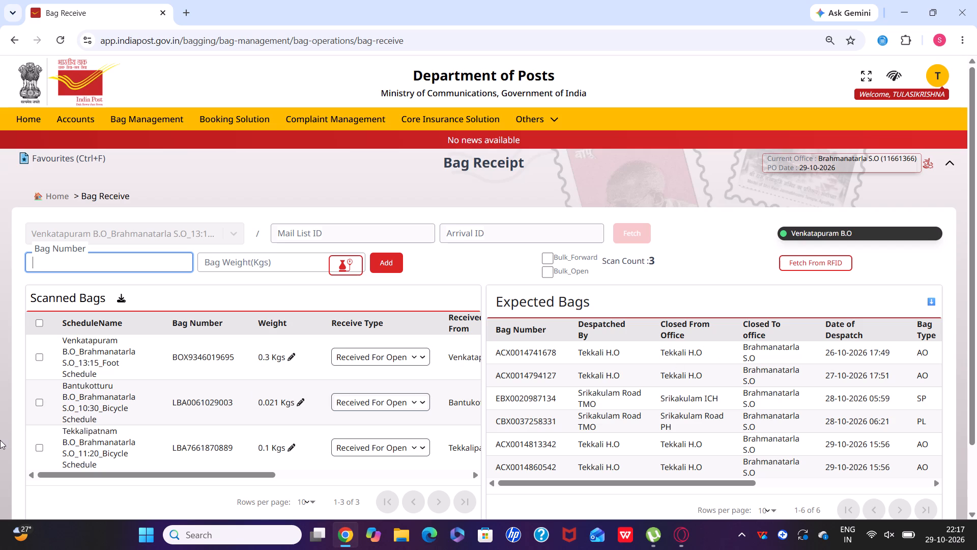
Select all scanned bags, from Venkatapuram B.O, Bantukotturu B.O and Tekkalipatnam B.O, and submit them as received.
click(40, 325)
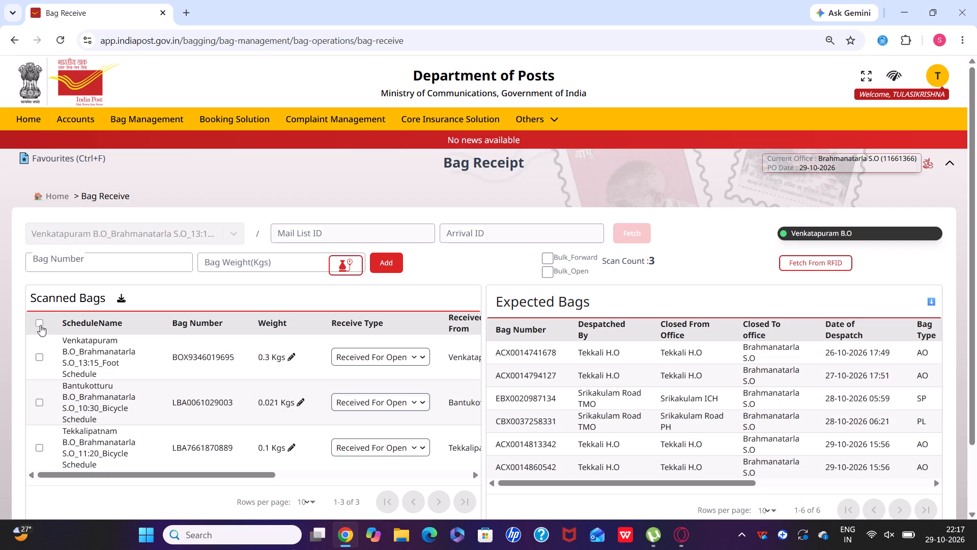
scroll(40, 325, down, 4)
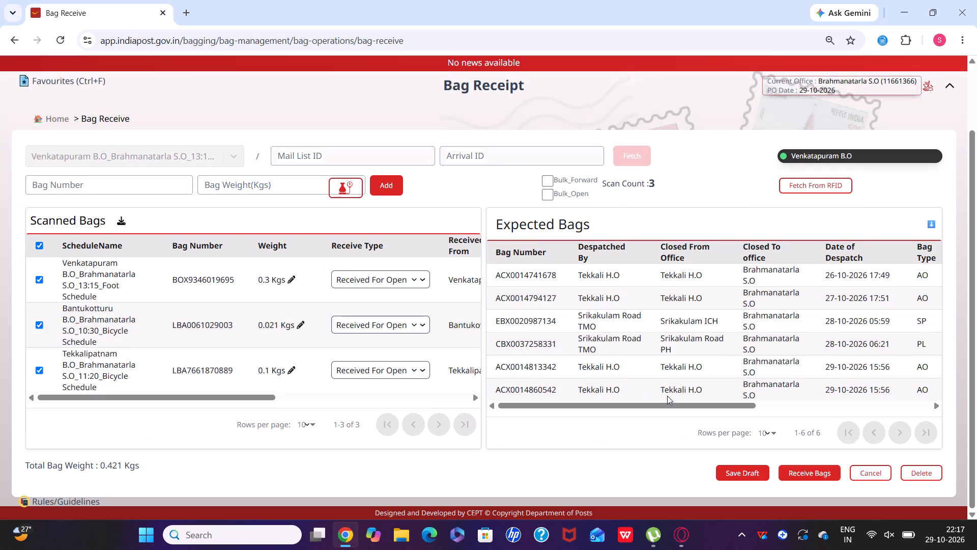
click(802, 475)
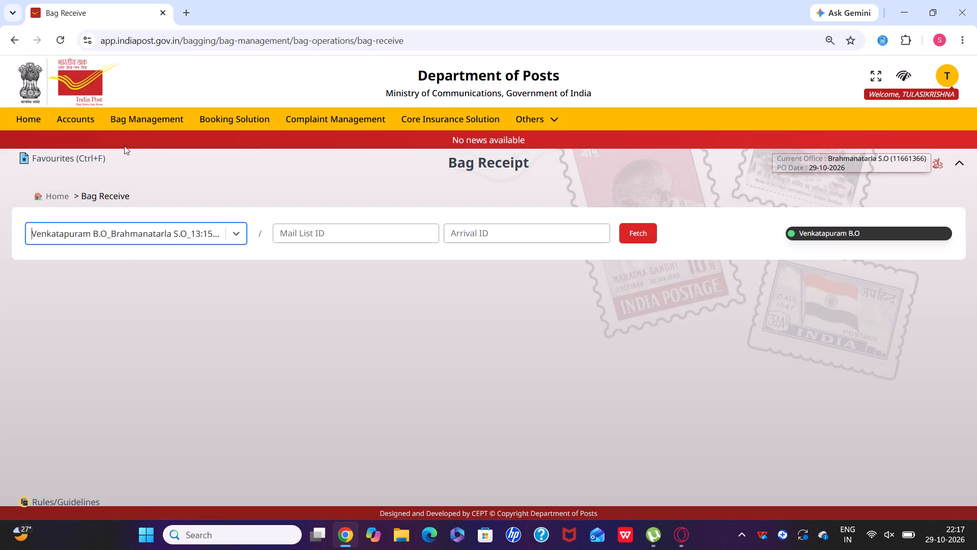
Fetch the BO daily accounts for 29-10-2026 in Accounts Verification and review the status of the branch offices.
click(84, 123)
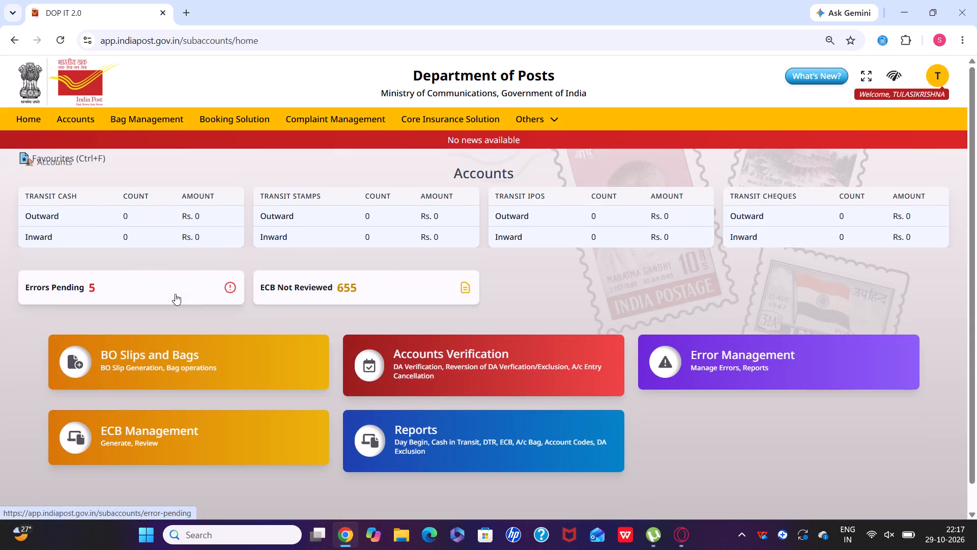
click(416, 376)
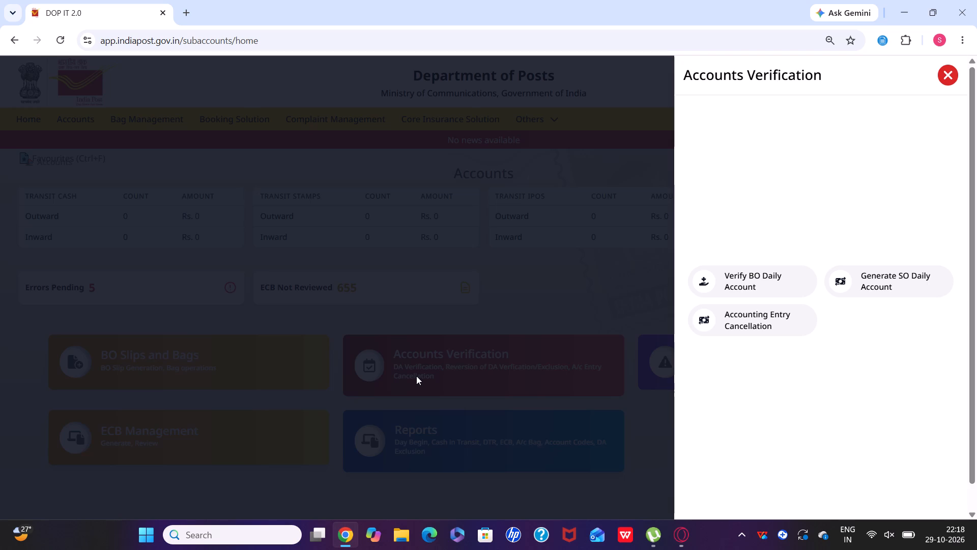
click(729, 290)
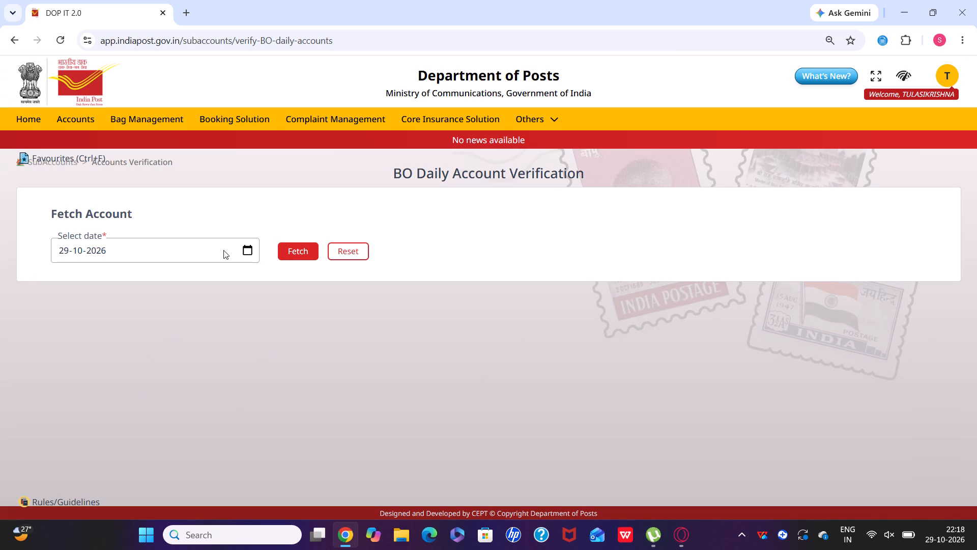
click(251, 249)
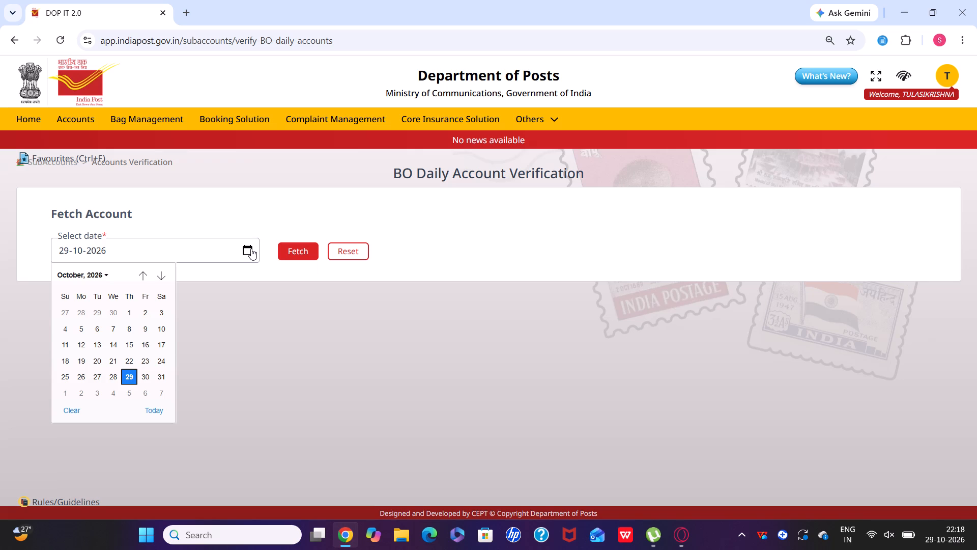
right_click(251, 249)
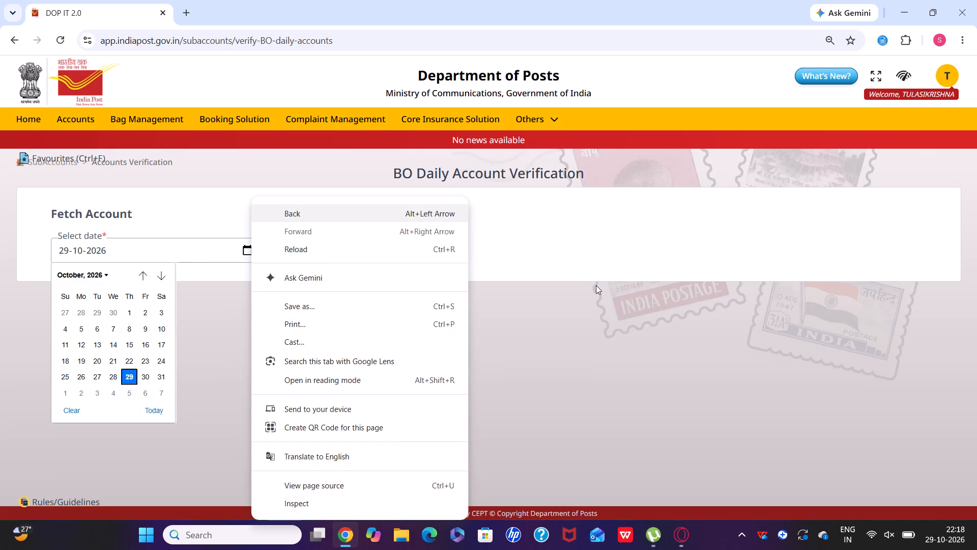
click(590, 286)
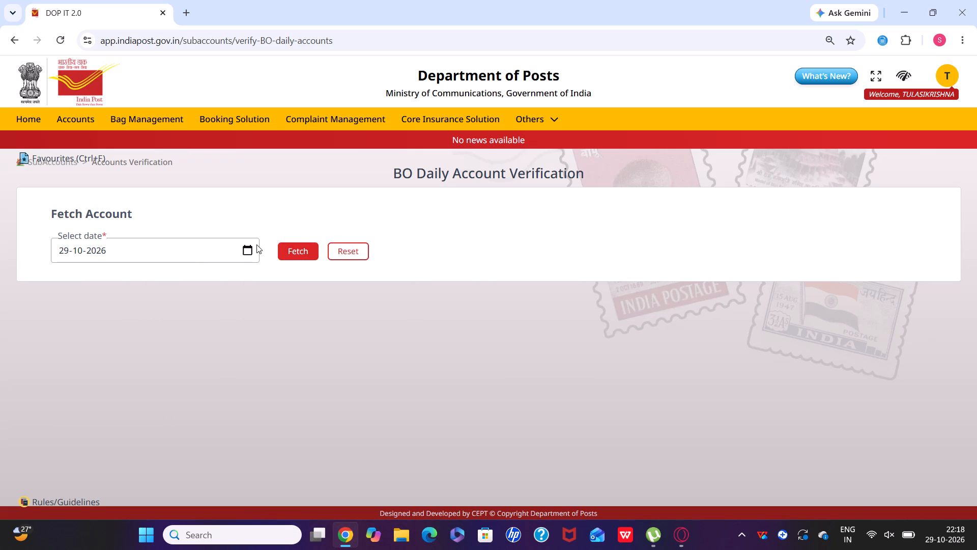
click(256, 244)
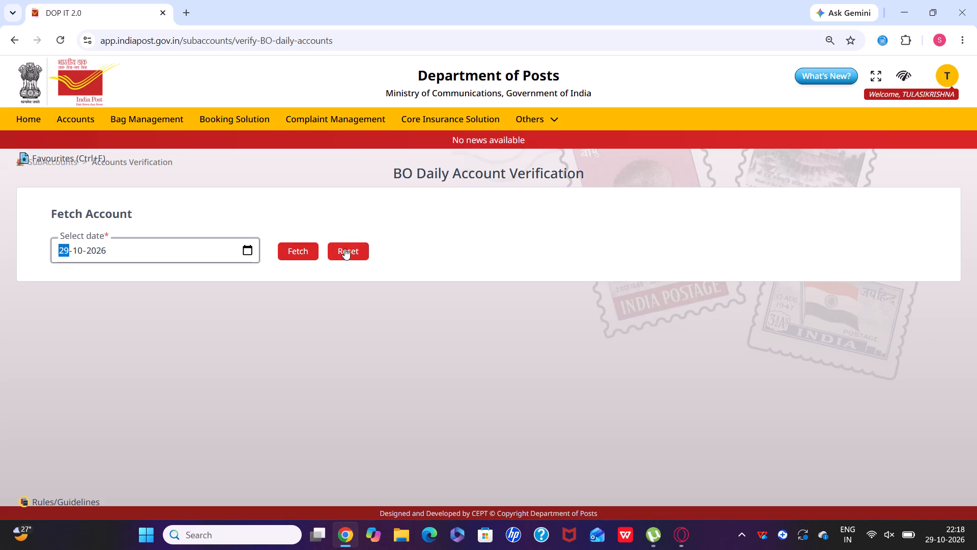
click(346, 249)
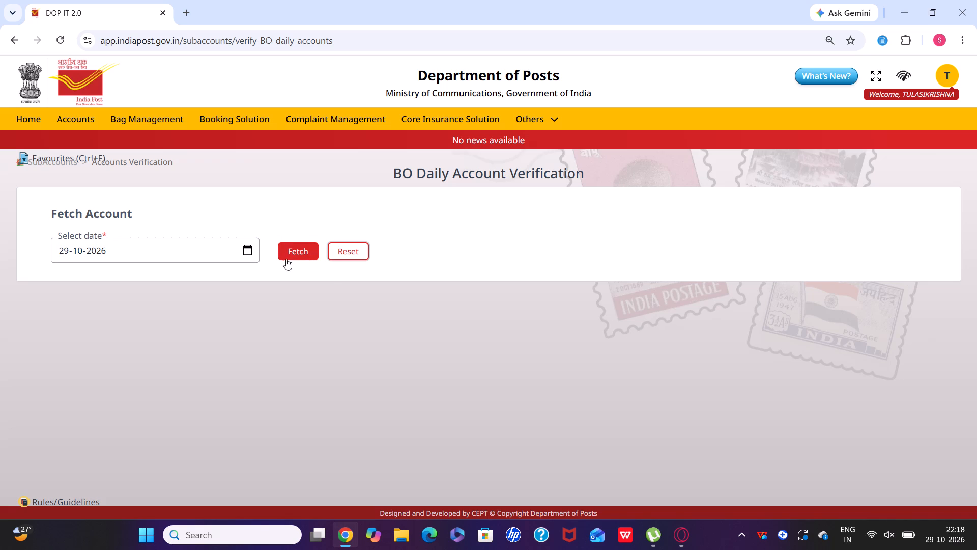
click(286, 247)
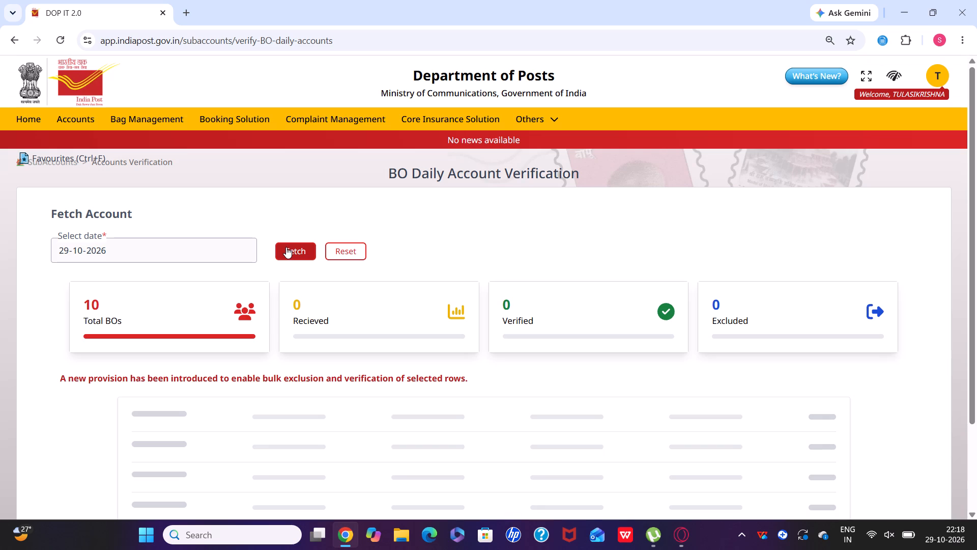
scroll(286, 247, down, 4)
scroll(286, 247, up, 5)
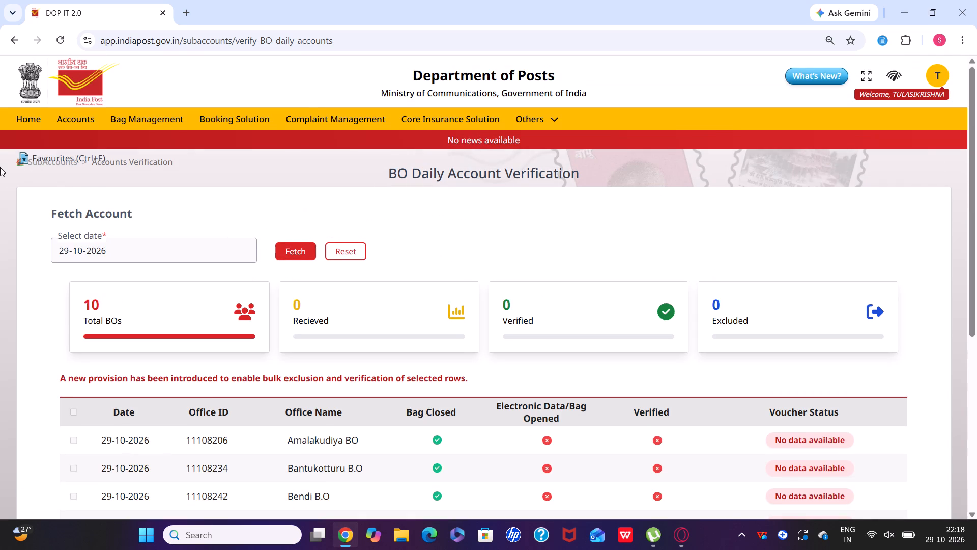
click(14, 48)
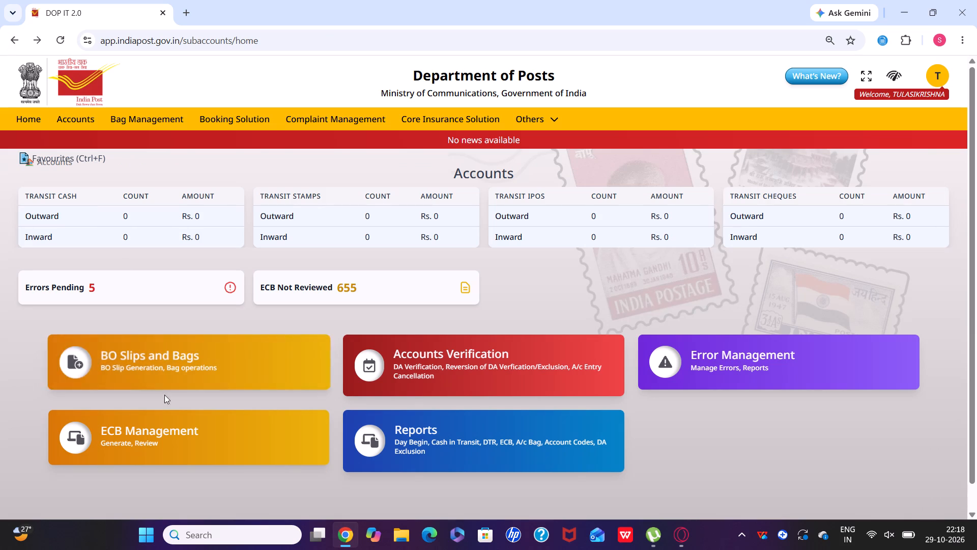
click(165, 353)
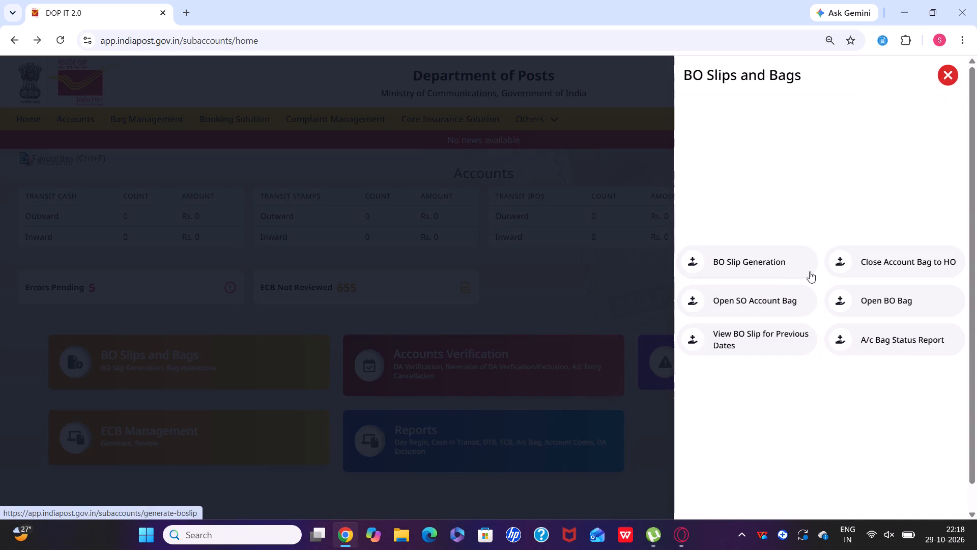
click(871, 301)
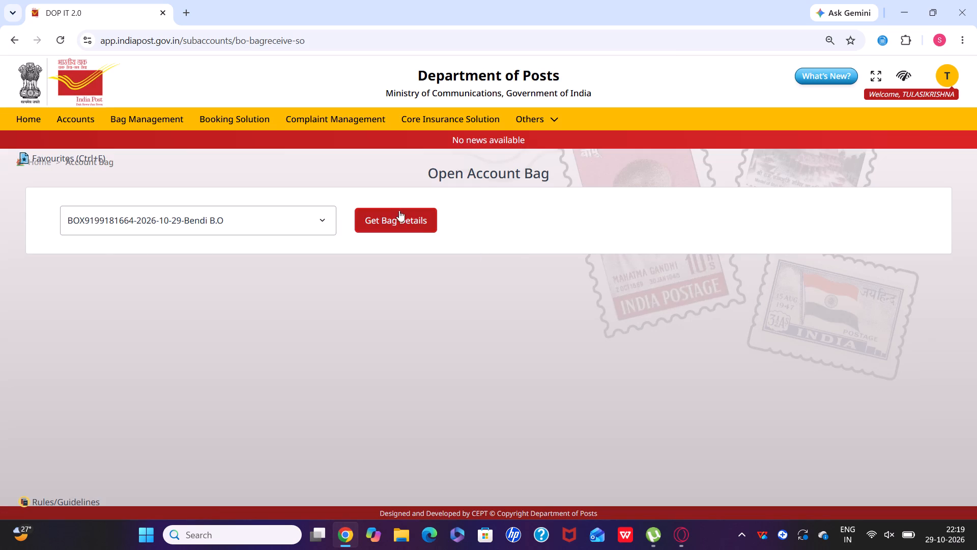
click(397, 215)
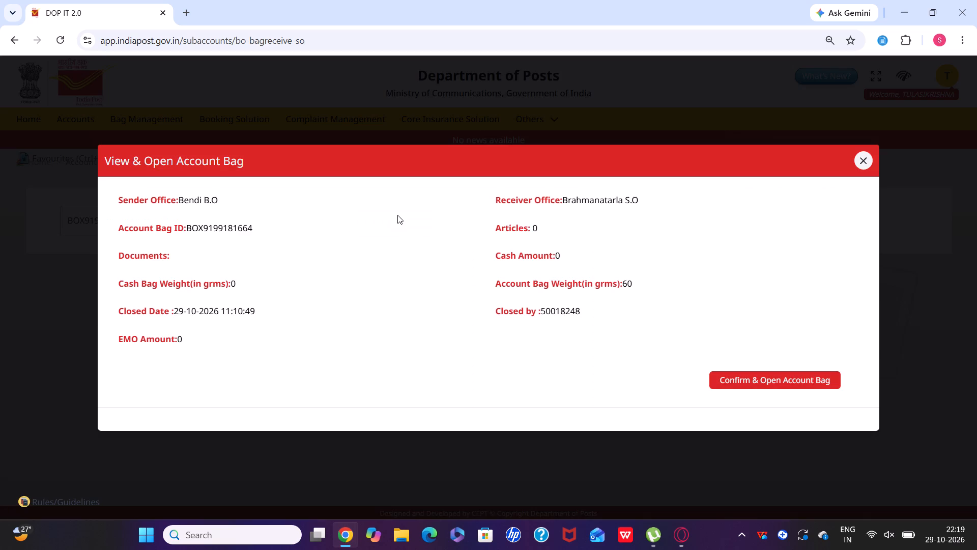
click(799, 382)
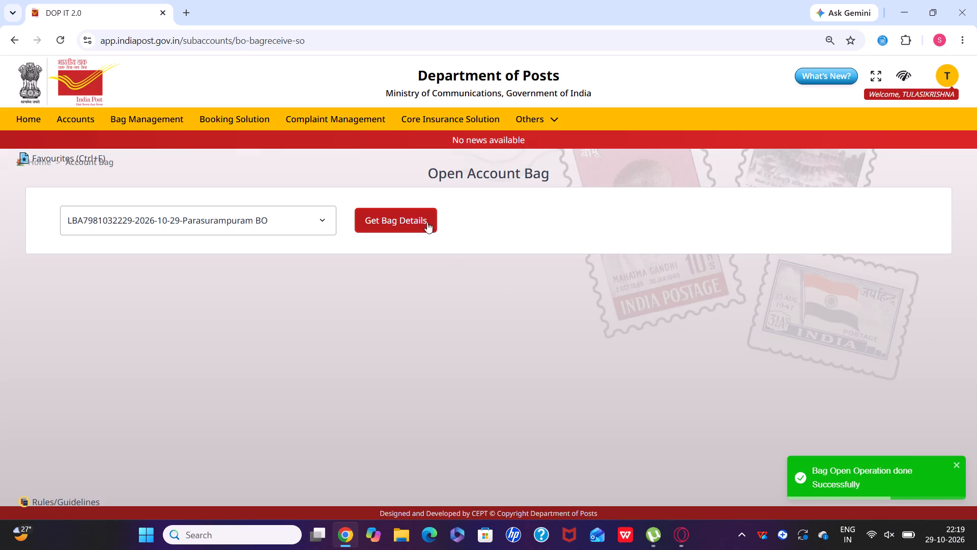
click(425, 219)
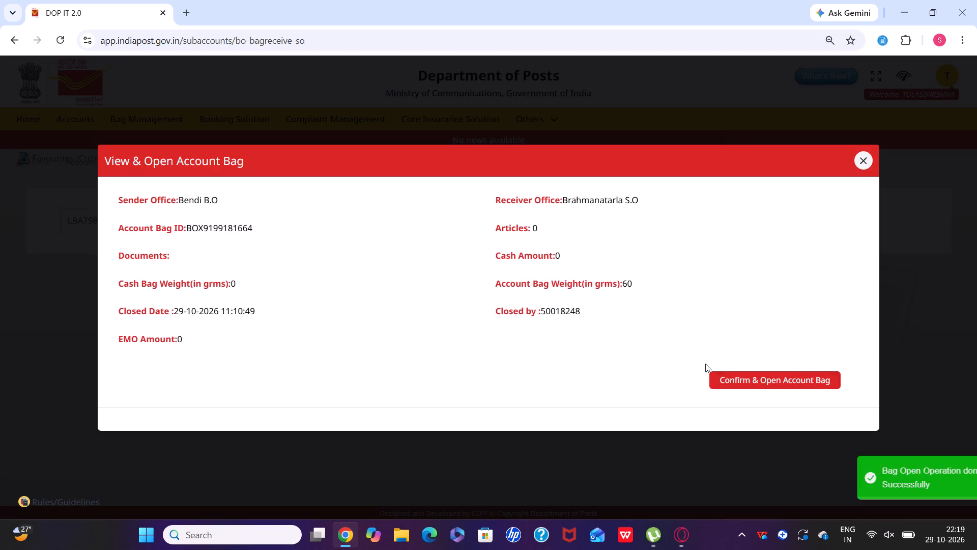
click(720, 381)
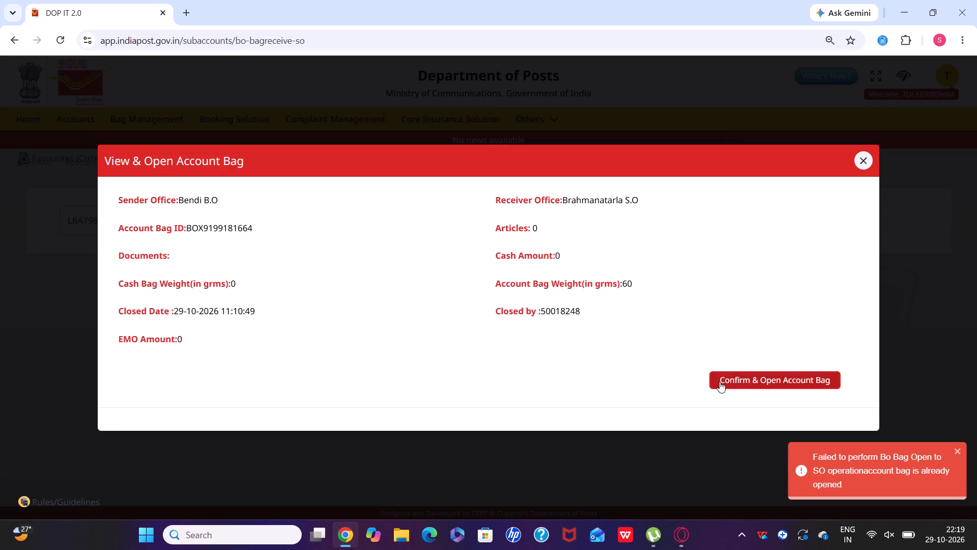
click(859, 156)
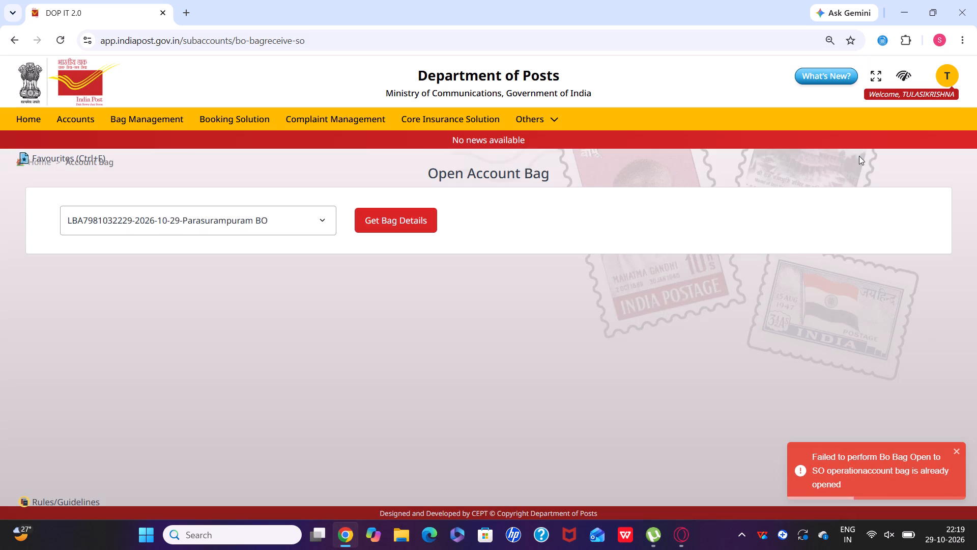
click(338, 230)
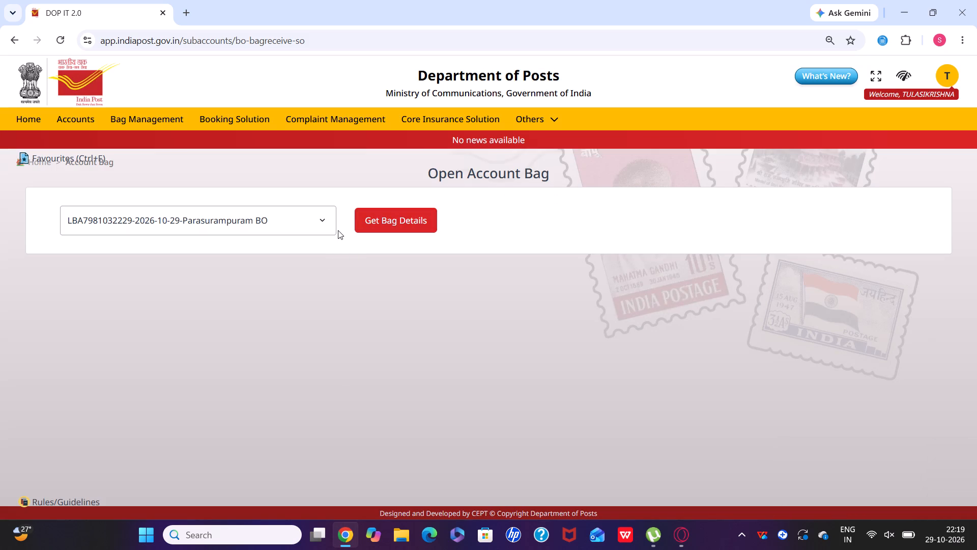
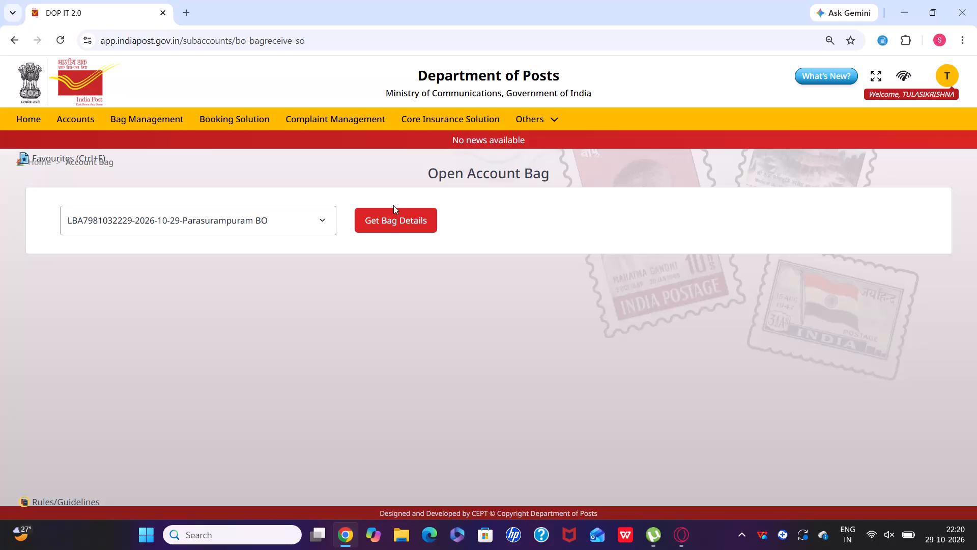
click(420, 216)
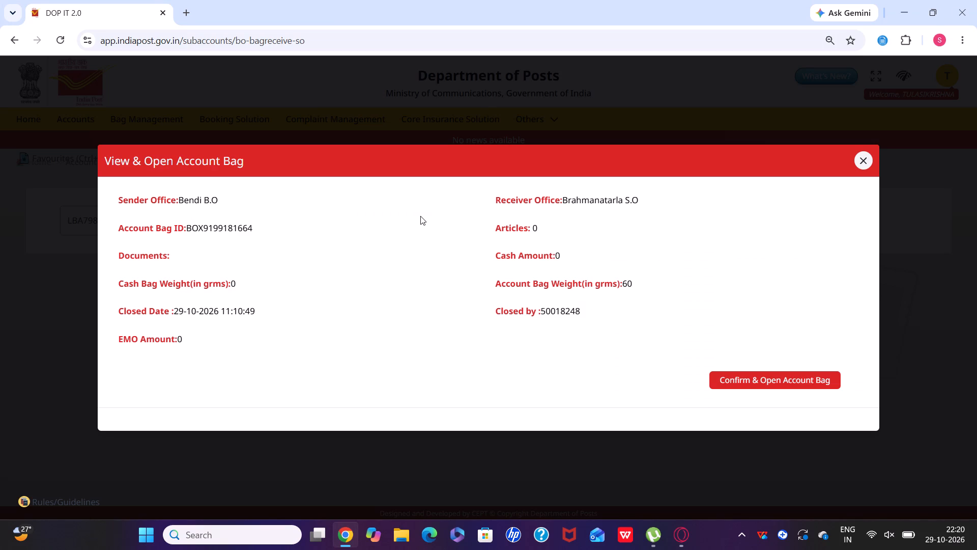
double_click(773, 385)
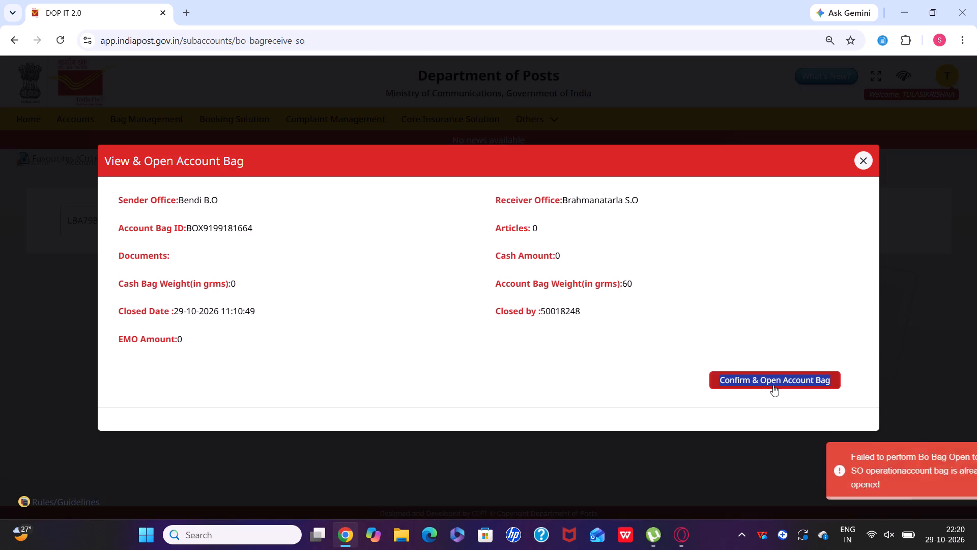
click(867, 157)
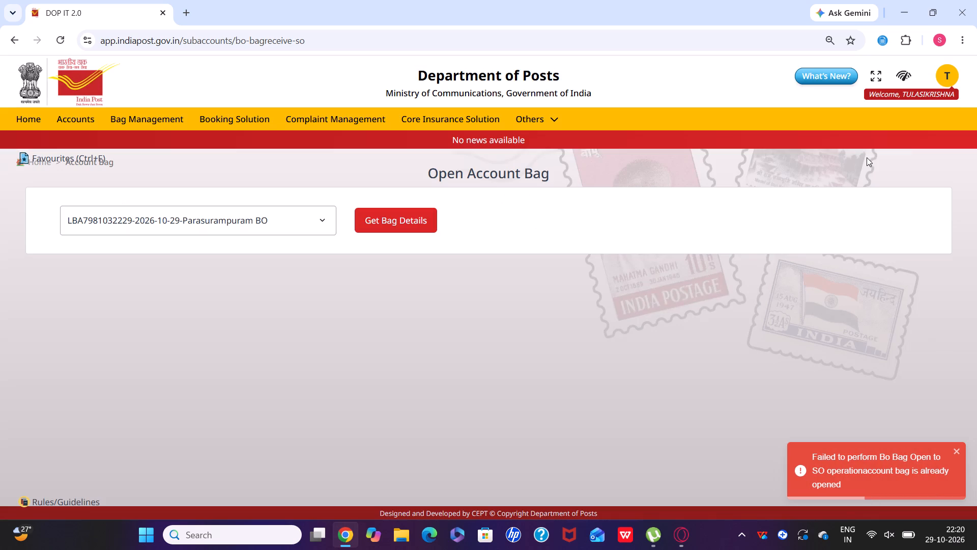
double_click(291, 218)
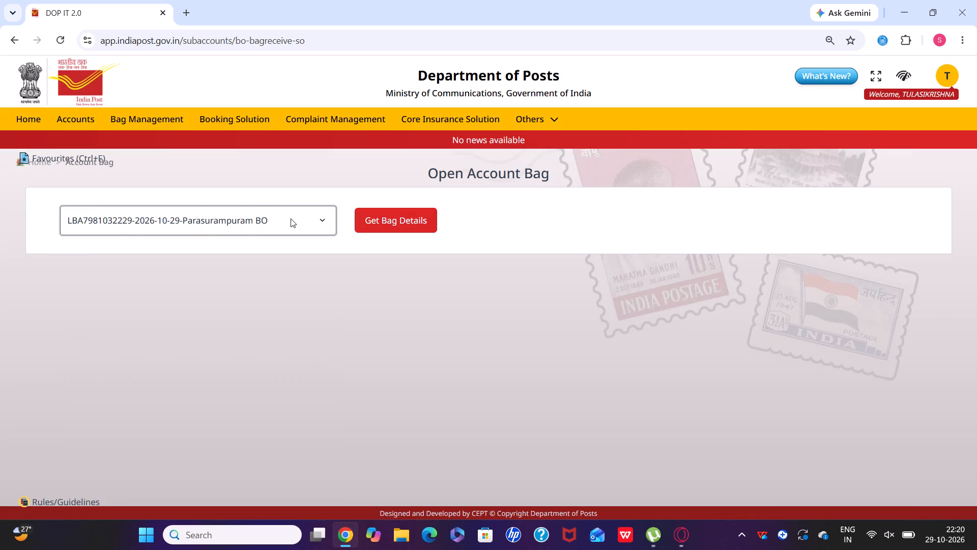
double_click(291, 218)
drag(288, 210, 277, 264)
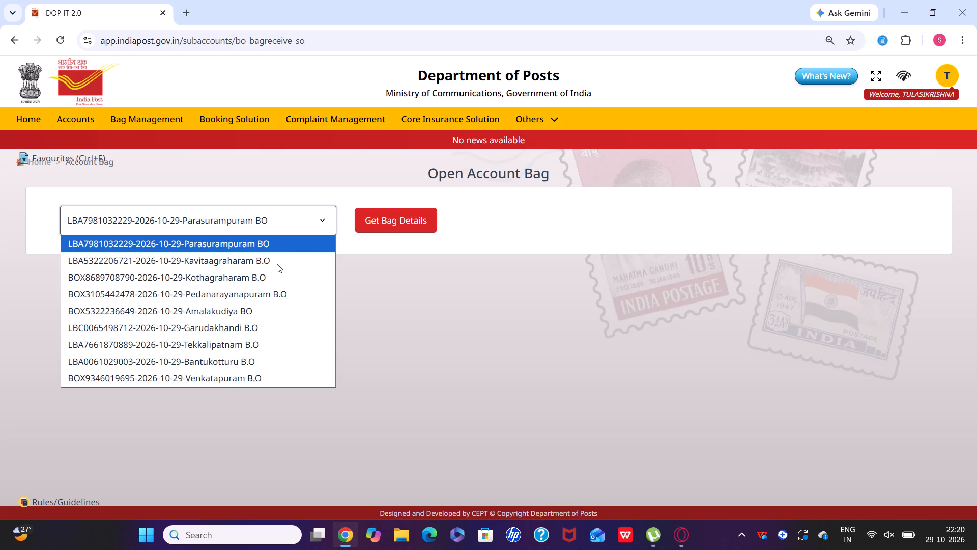
click(290, 262)
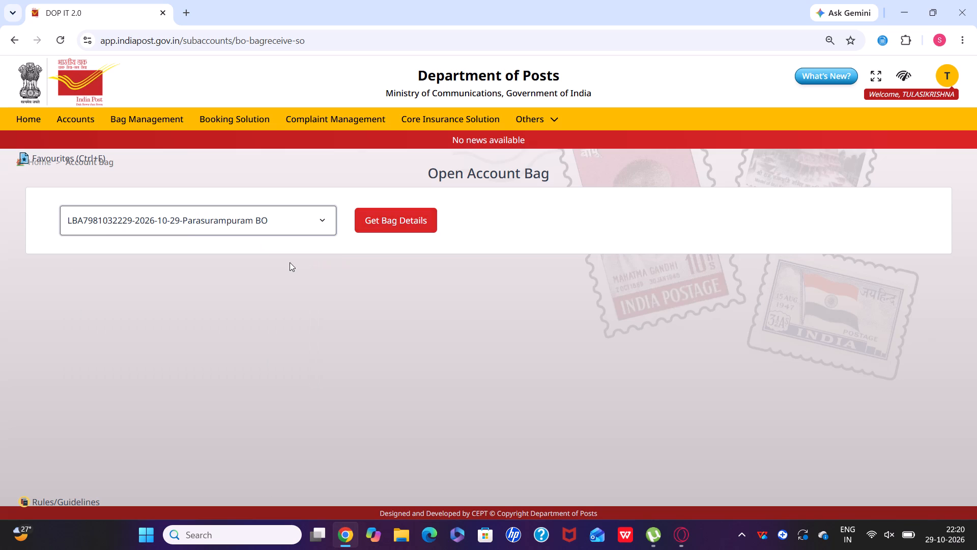
click(382, 220)
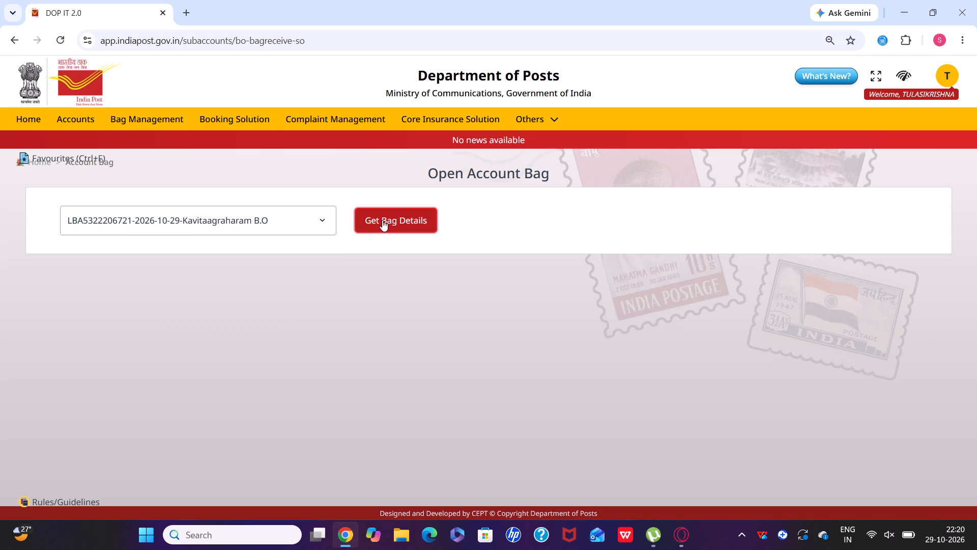
click(382, 220)
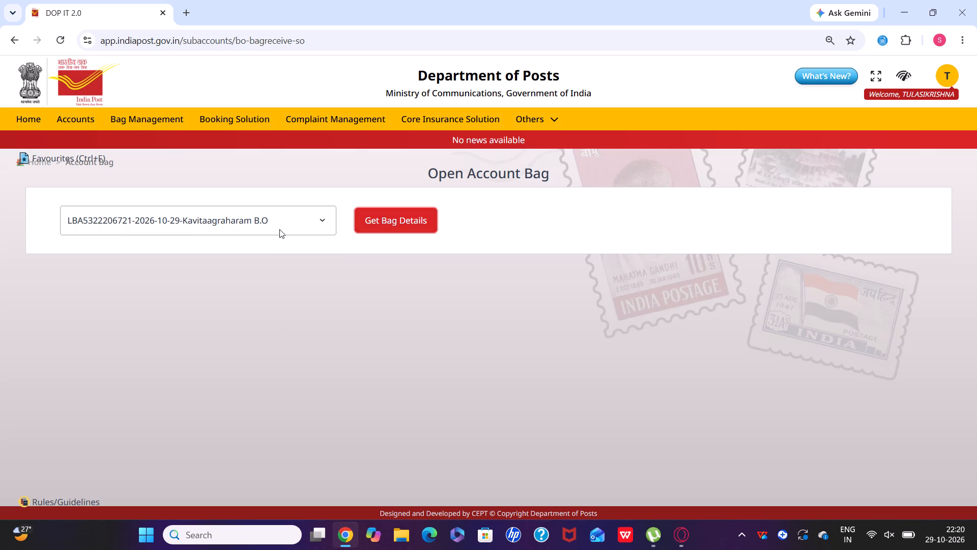
click(279, 229)
click(252, 277)
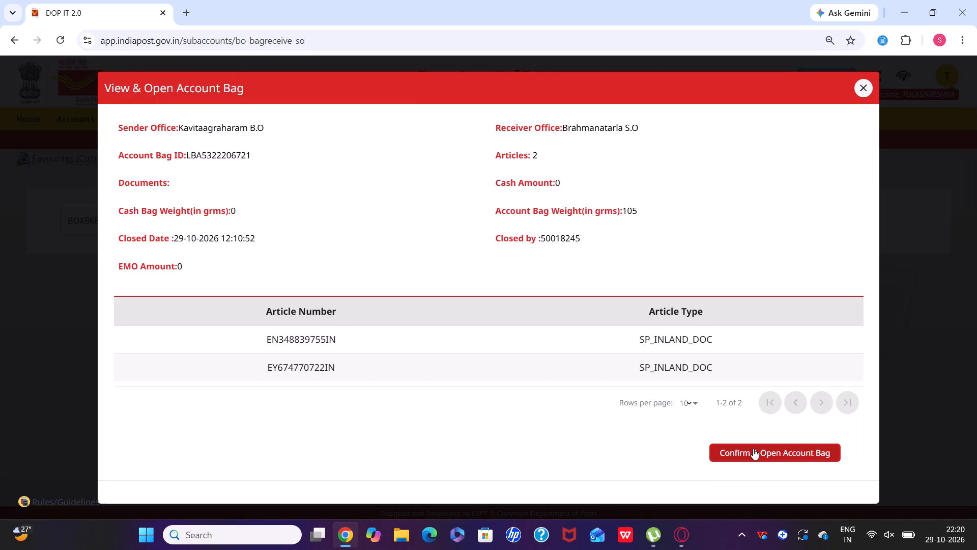
click(753, 449)
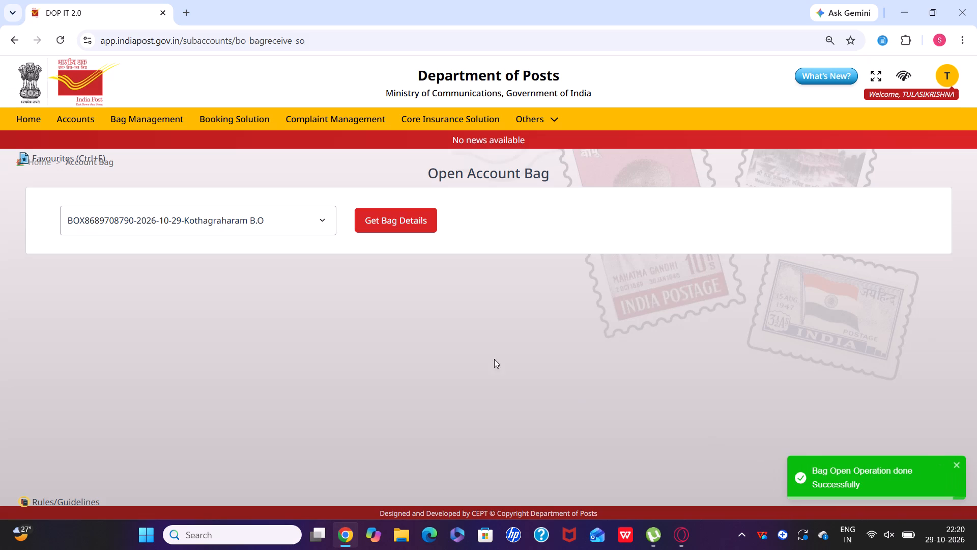
click(371, 214)
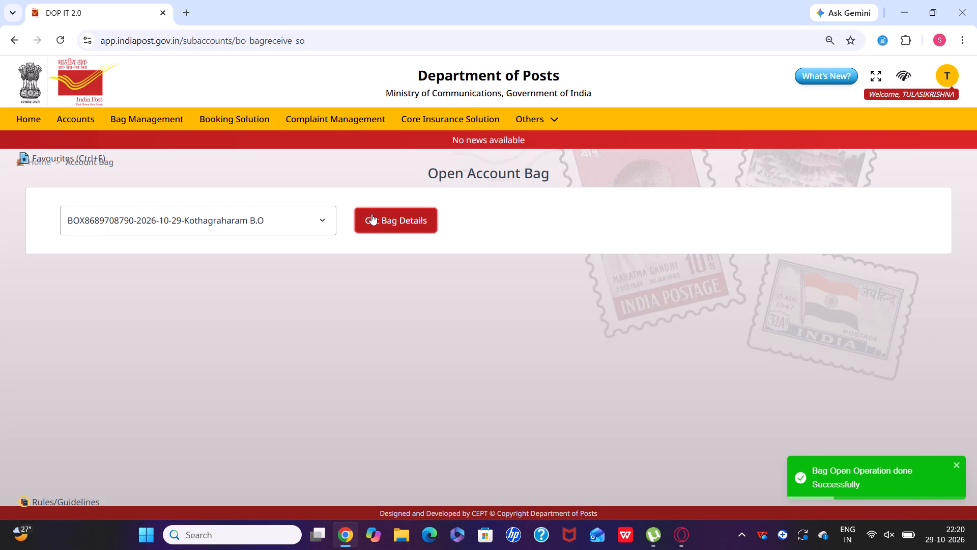
click(371, 214)
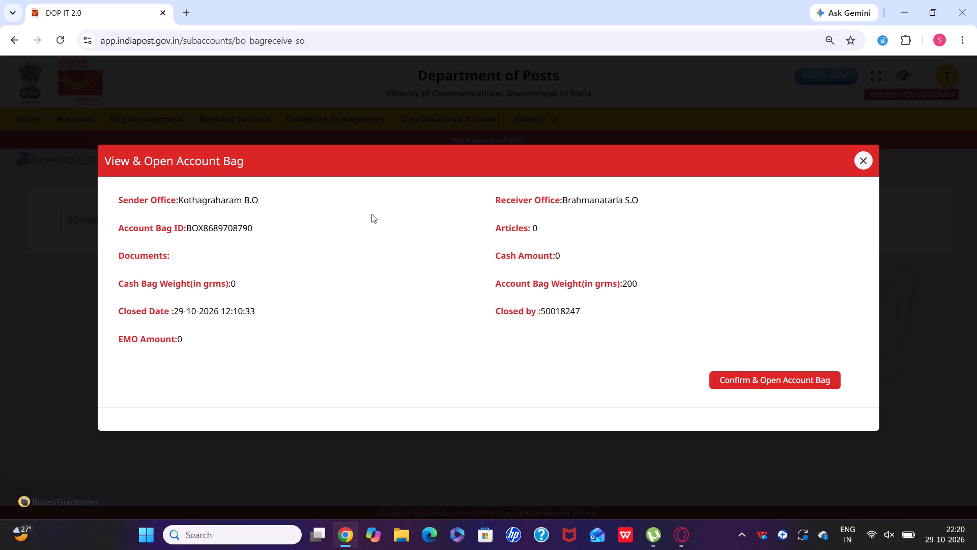
click(796, 384)
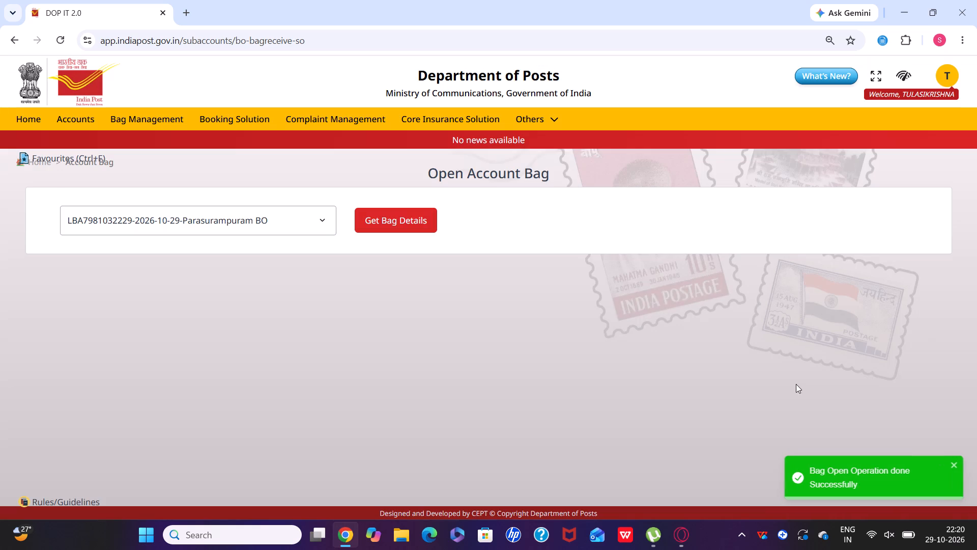
click(387, 216)
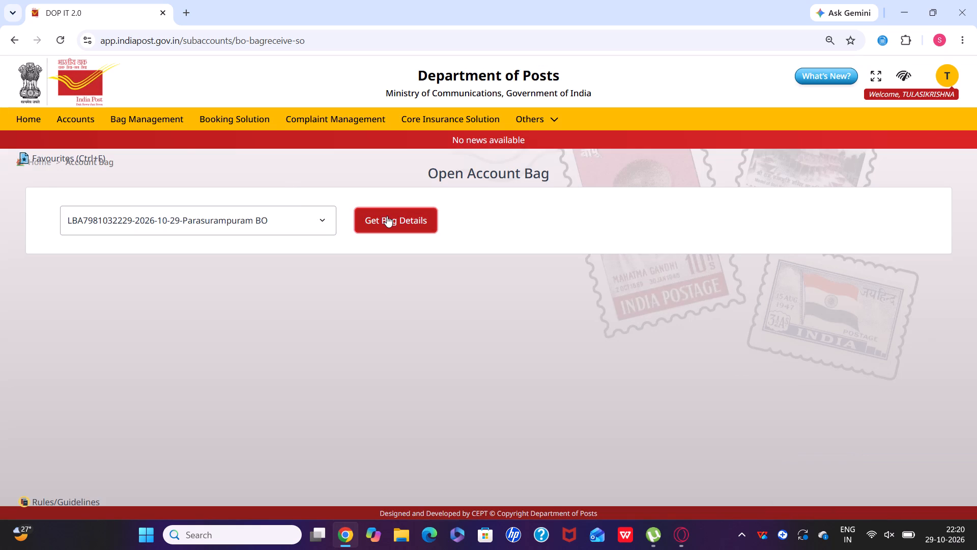
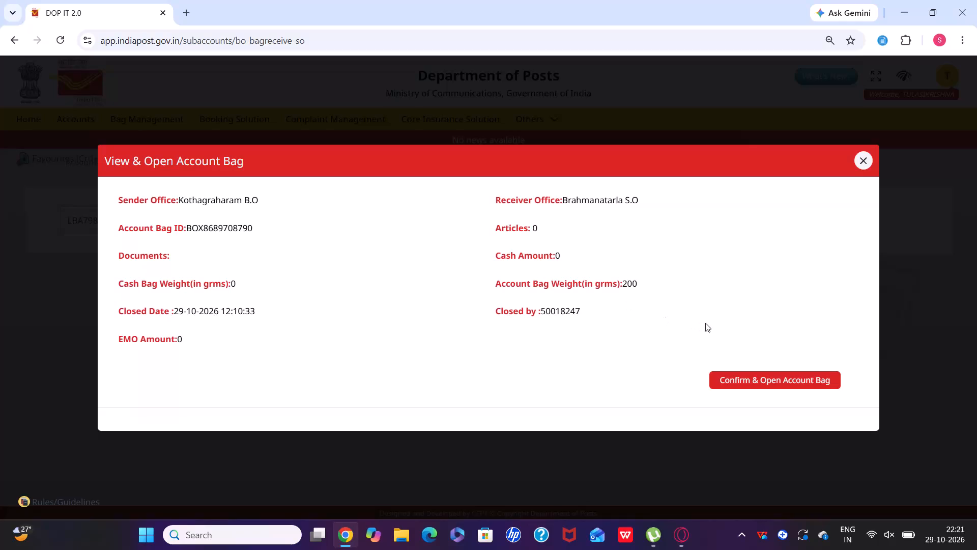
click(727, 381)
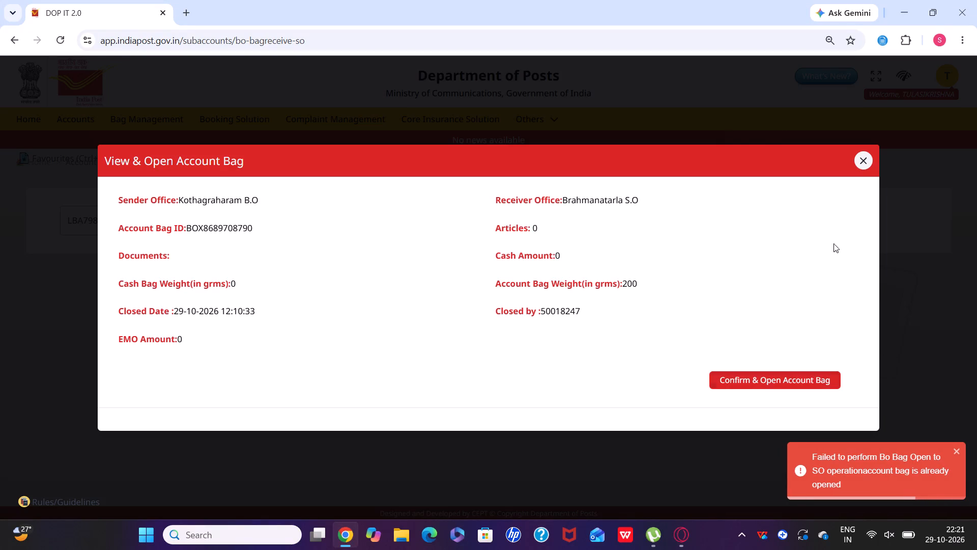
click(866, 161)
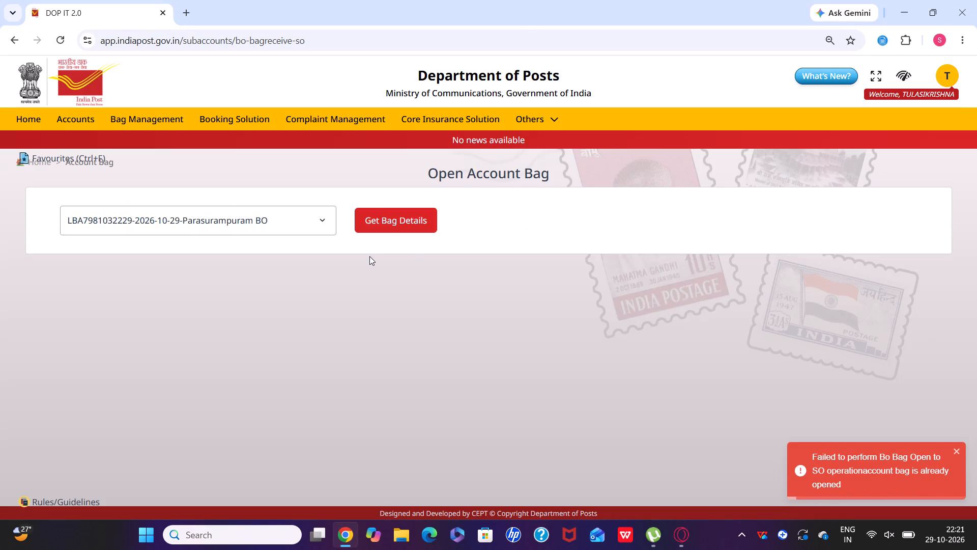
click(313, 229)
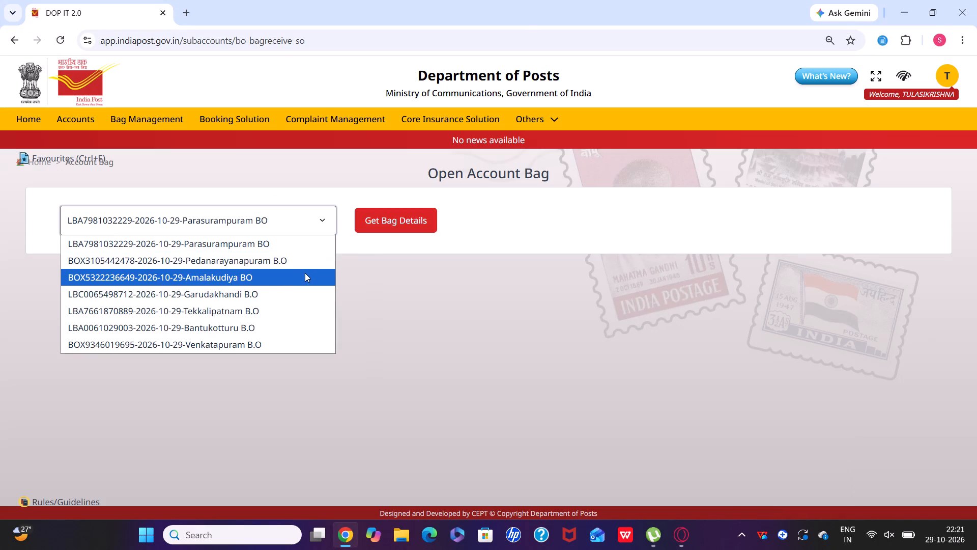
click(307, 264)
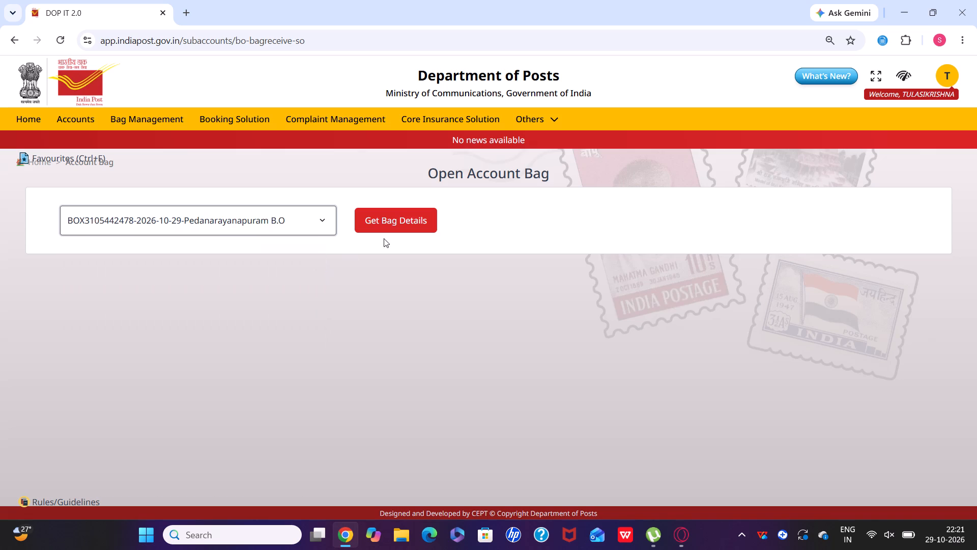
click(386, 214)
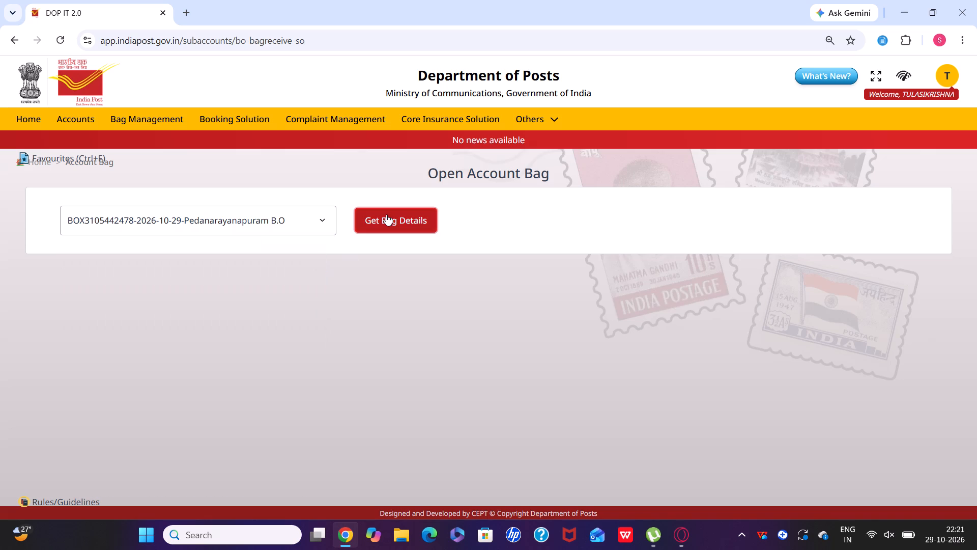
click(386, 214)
click(293, 218)
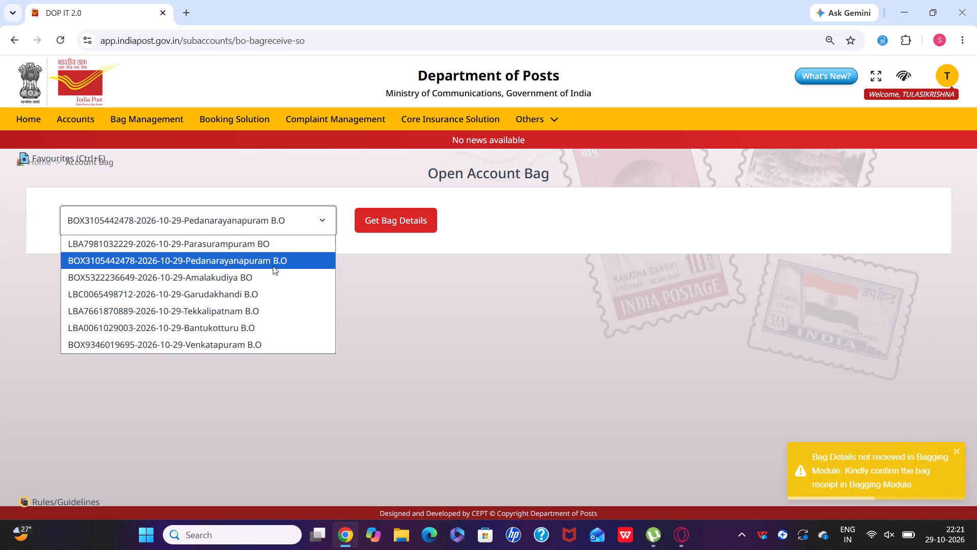
click(269, 283)
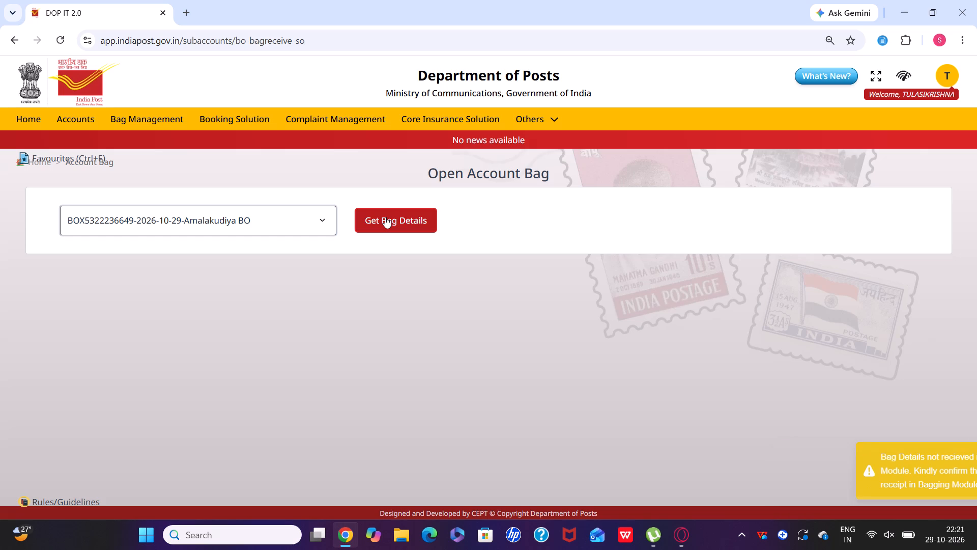
click(385, 217)
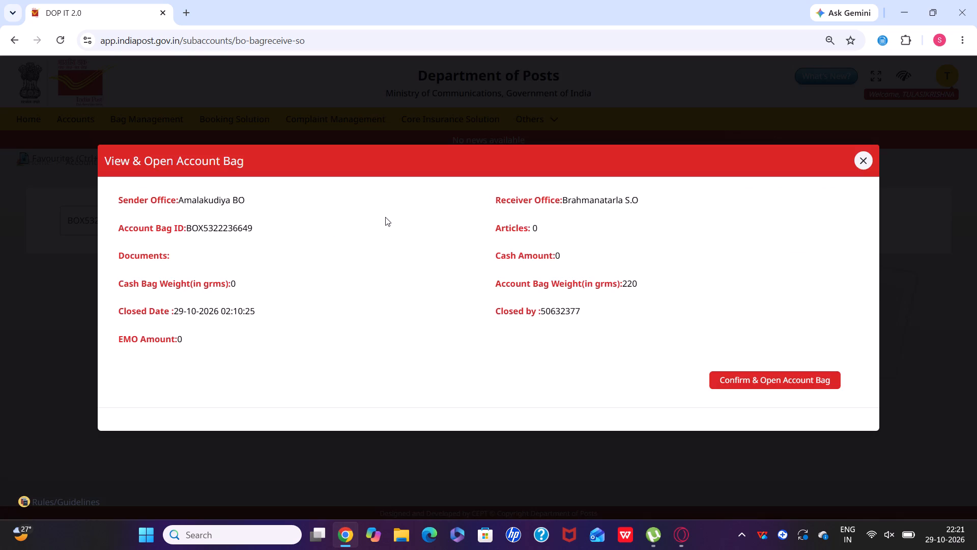
click(761, 383)
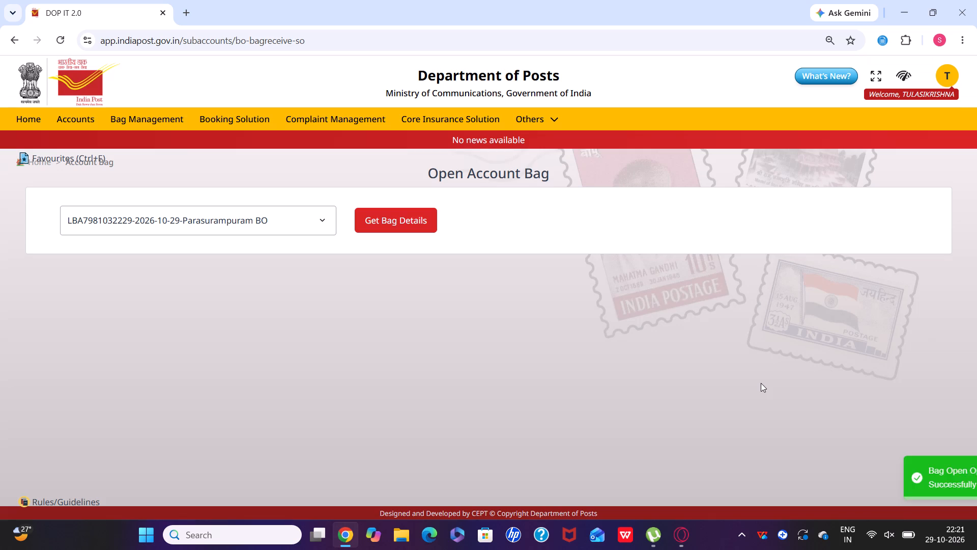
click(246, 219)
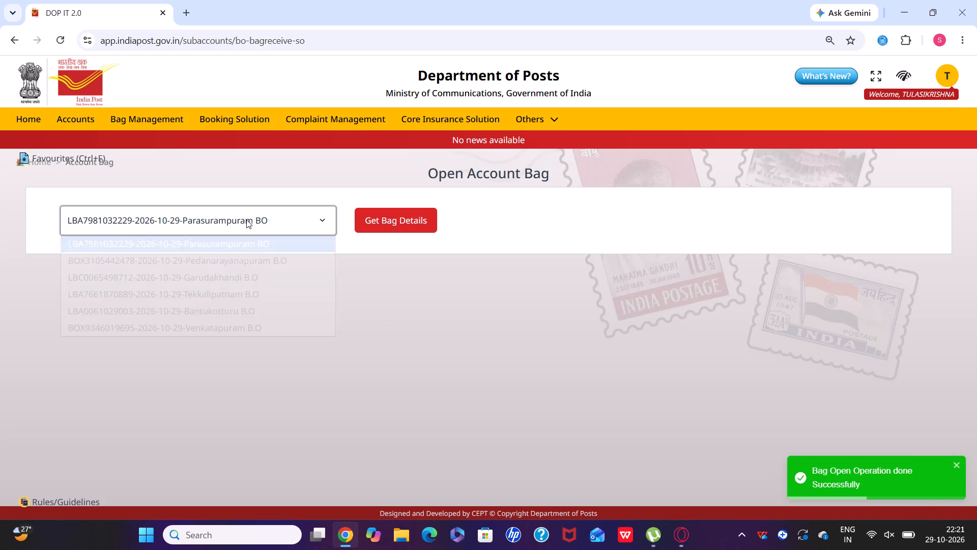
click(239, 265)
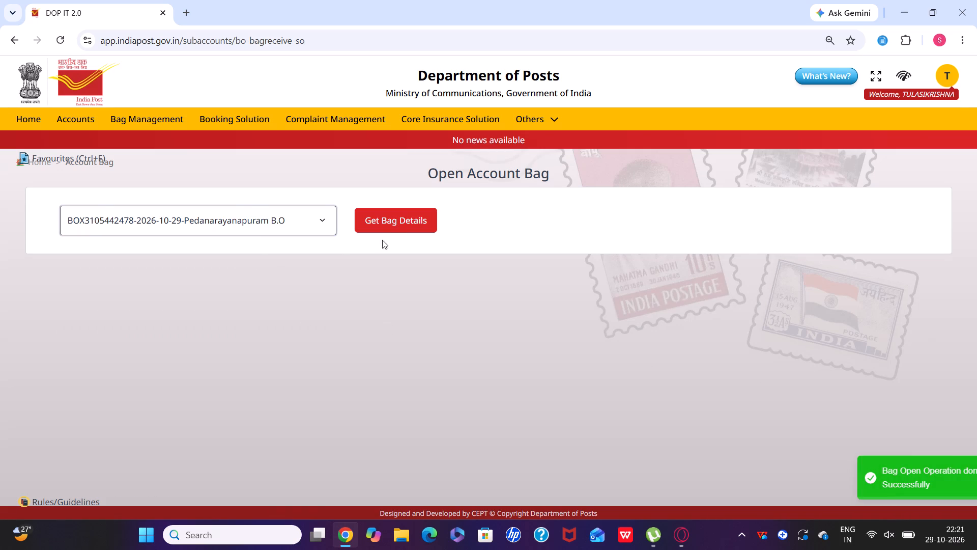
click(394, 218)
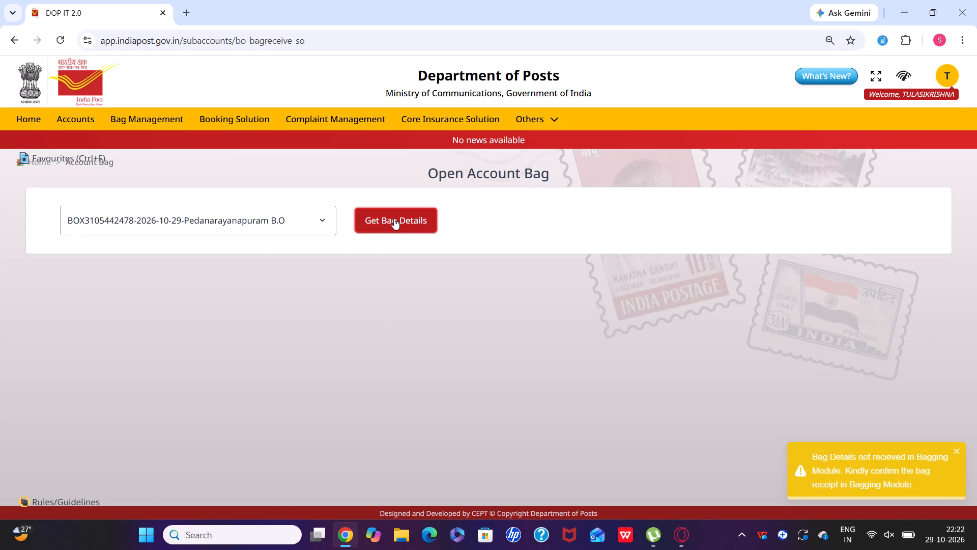
click(320, 219)
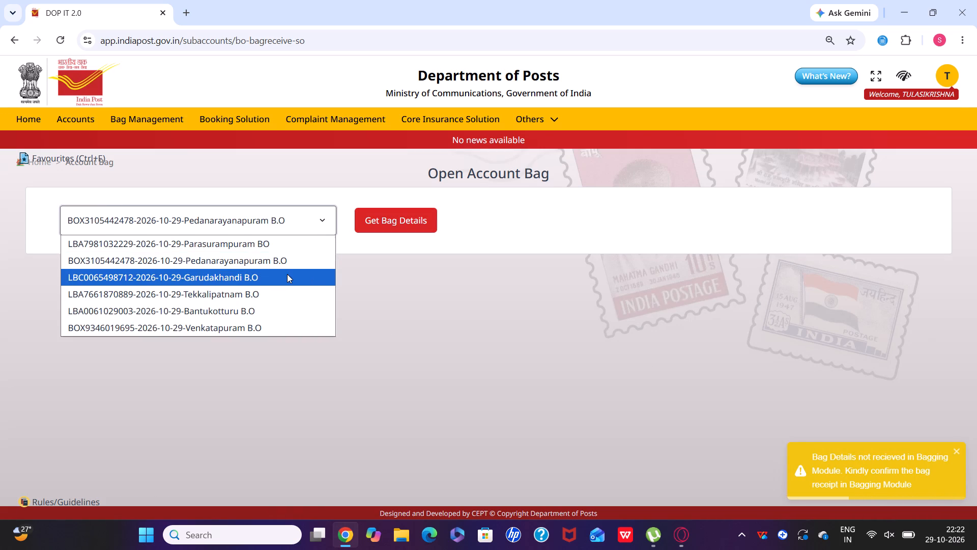
click(287, 274)
click(390, 228)
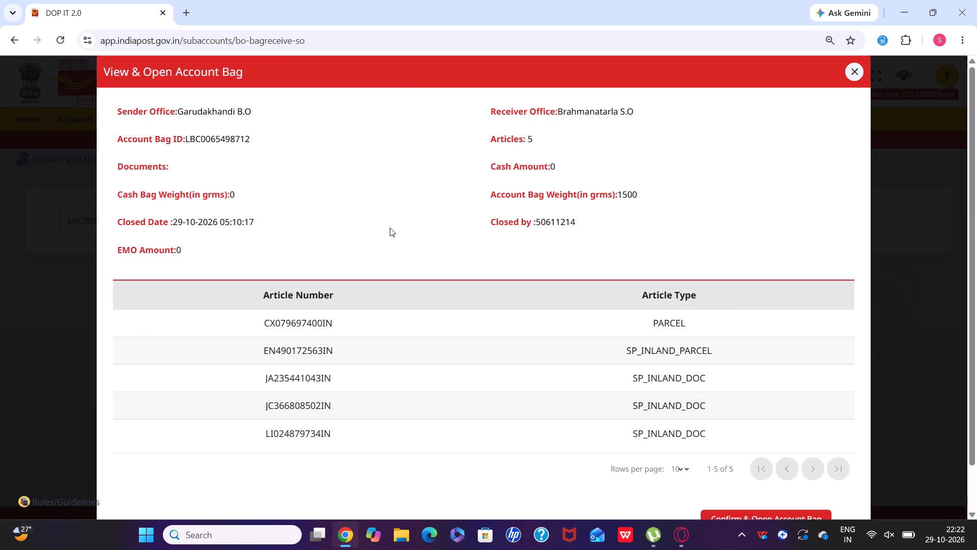
scroll(390, 228, down, 4)
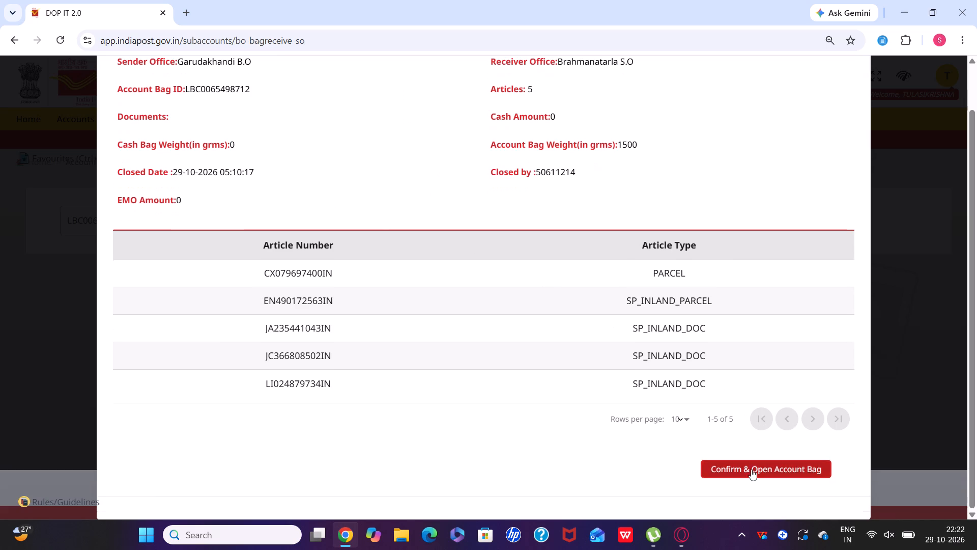
click(750, 470)
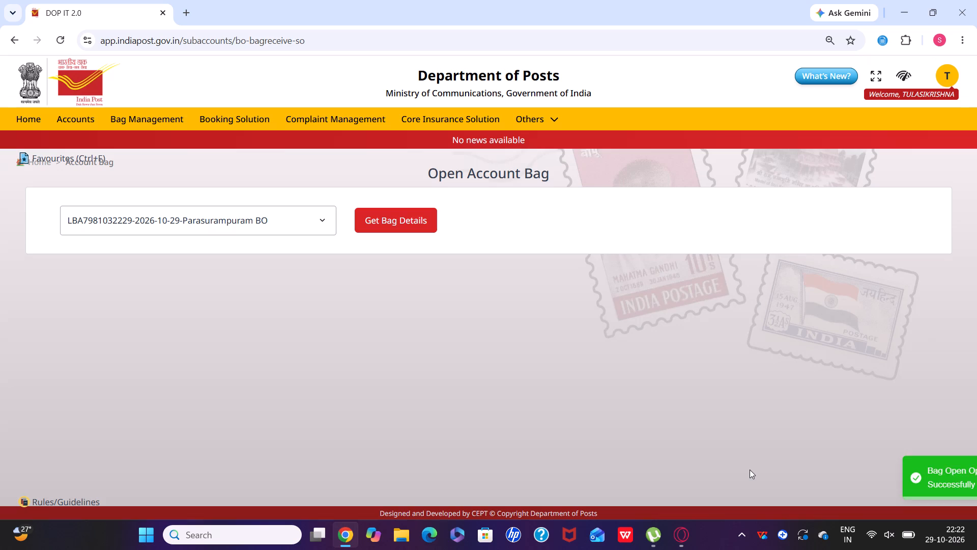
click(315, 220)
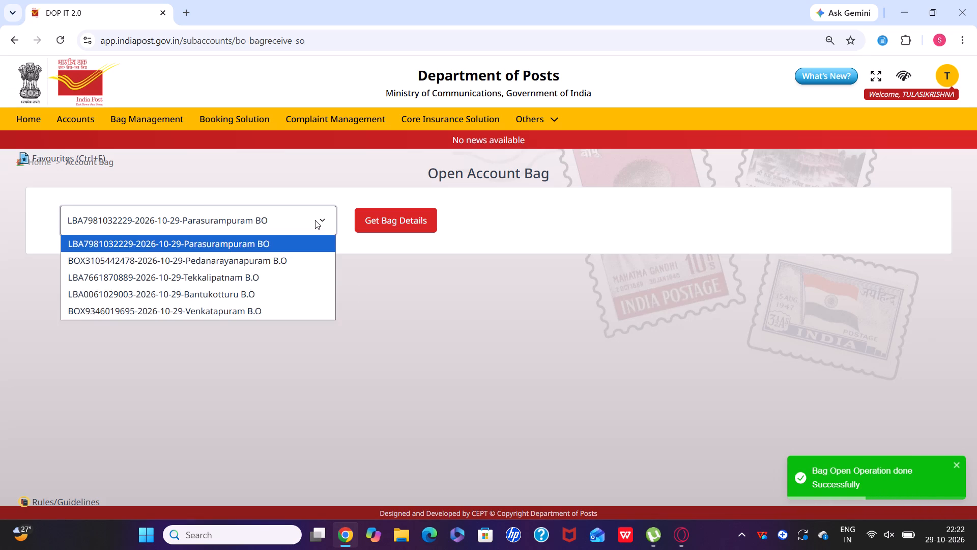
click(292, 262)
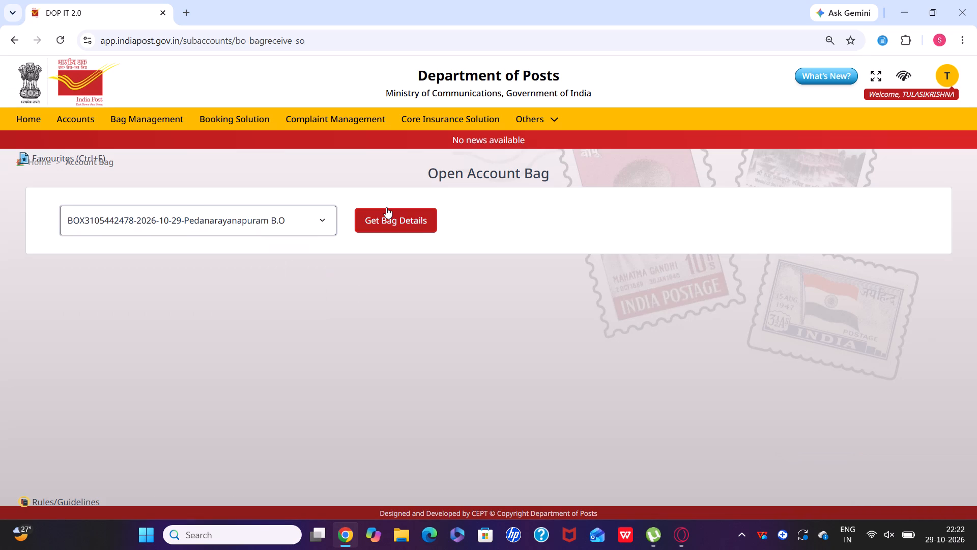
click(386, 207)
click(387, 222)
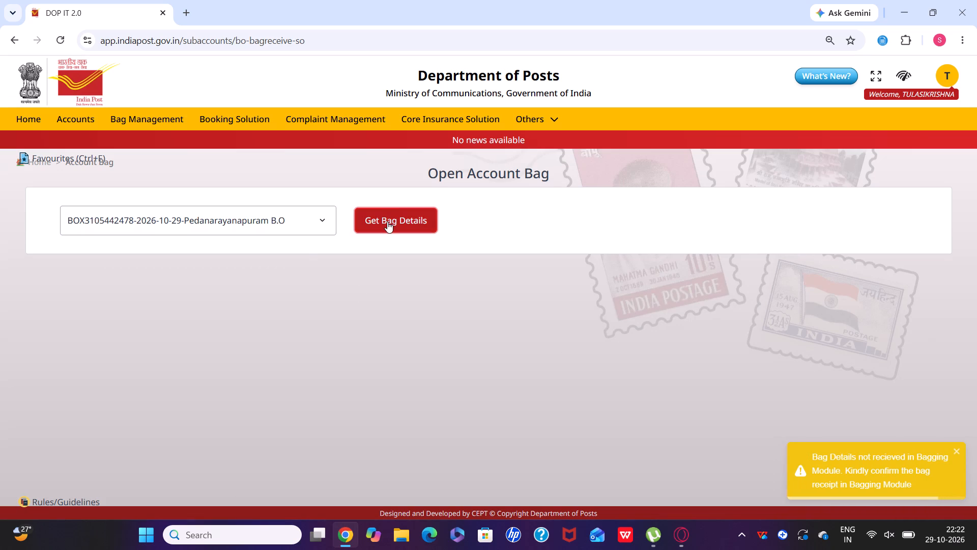
click(322, 225)
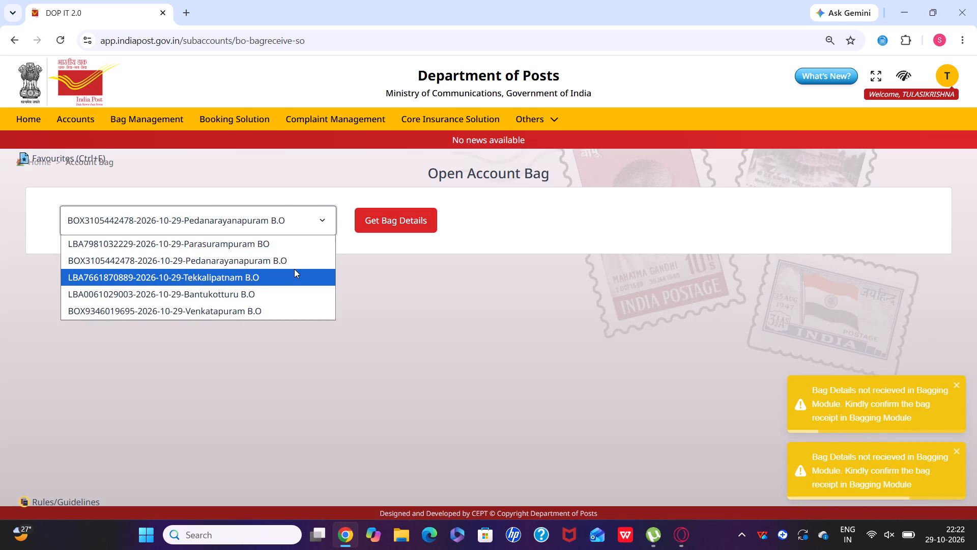
click(294, 269)
click(378, 225)
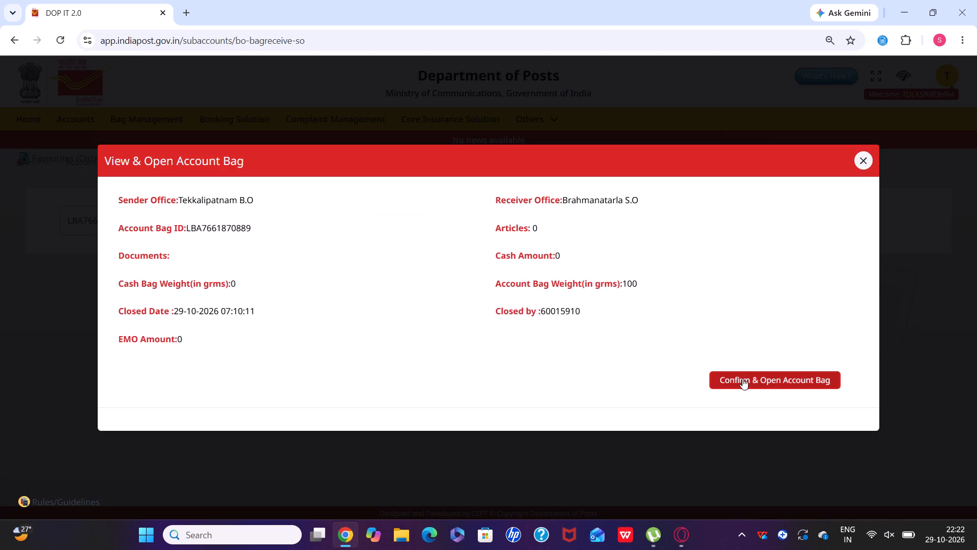
click(742, 384)
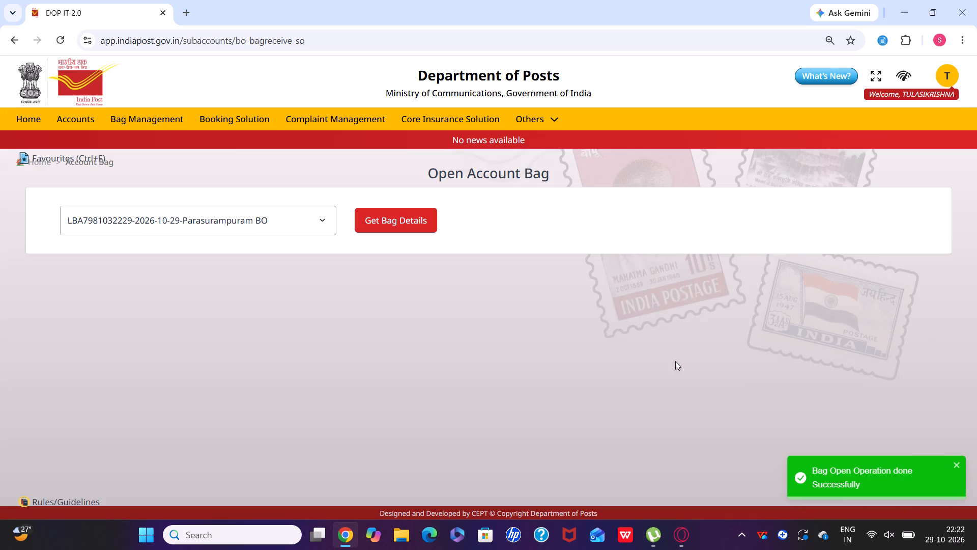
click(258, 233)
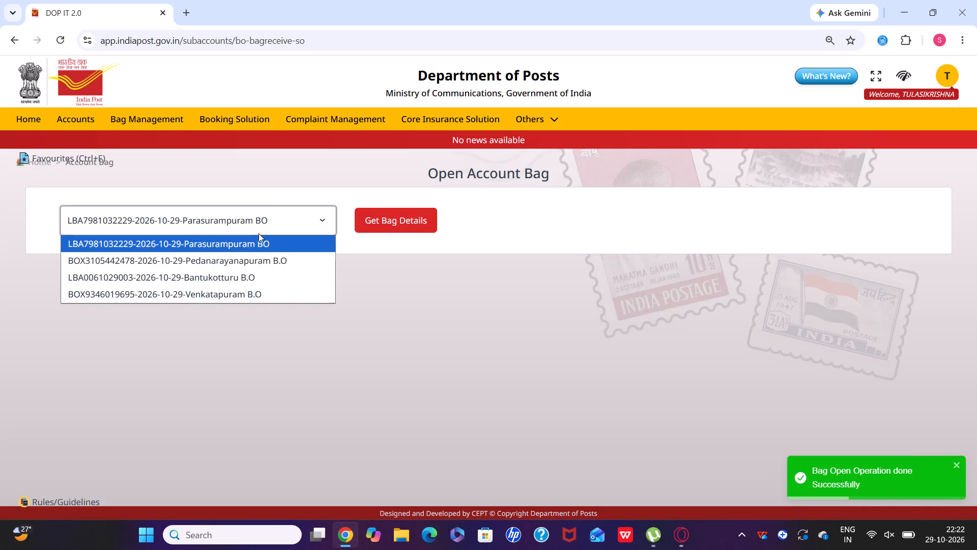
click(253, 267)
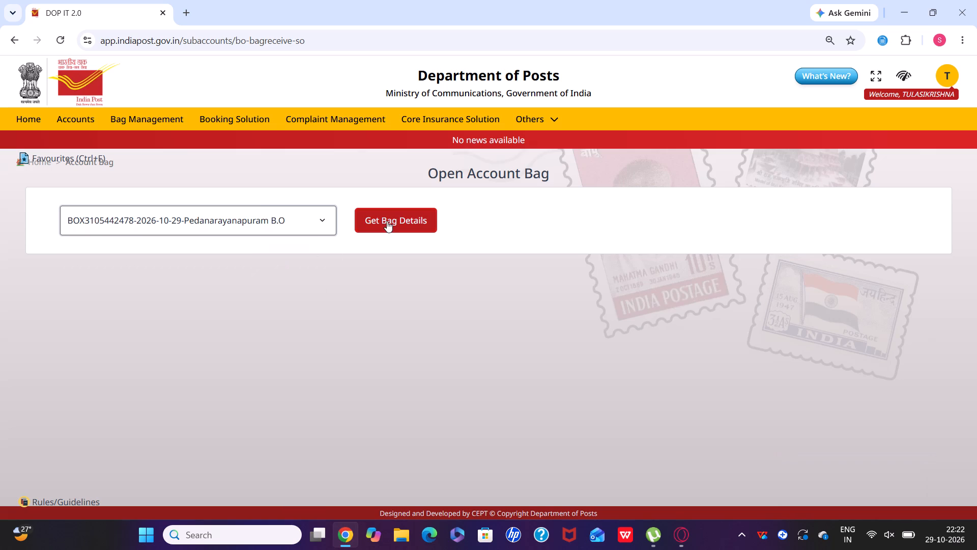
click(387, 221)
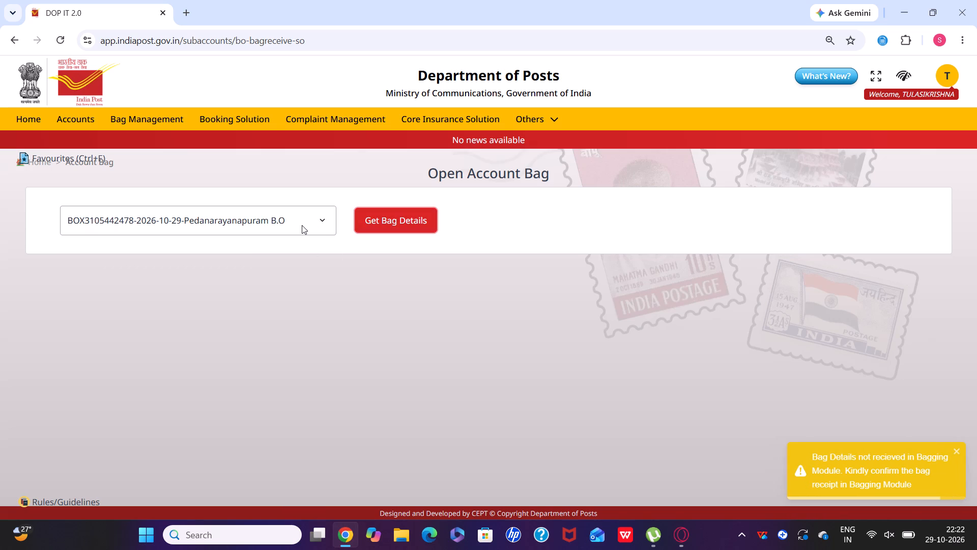
click(302, 225)
click(286, 276)
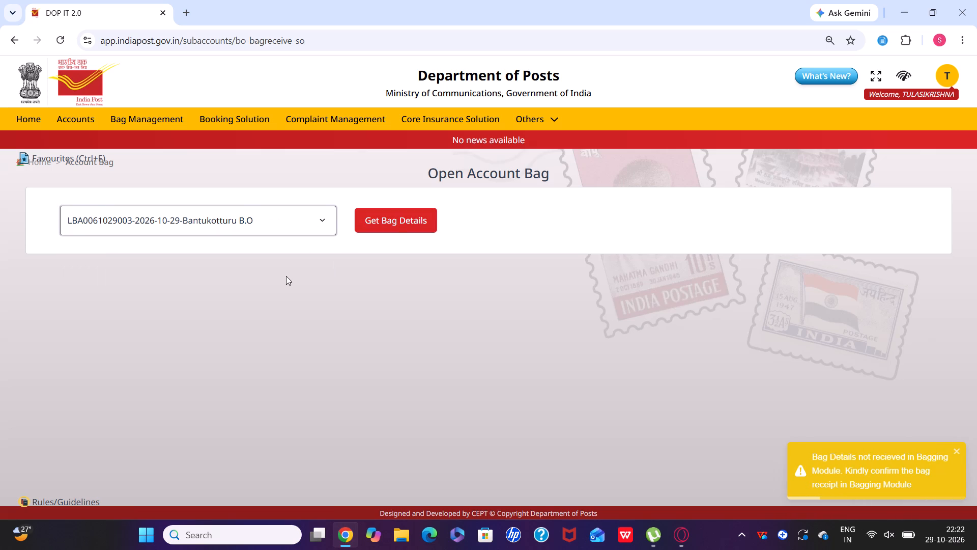
click(396, 223)
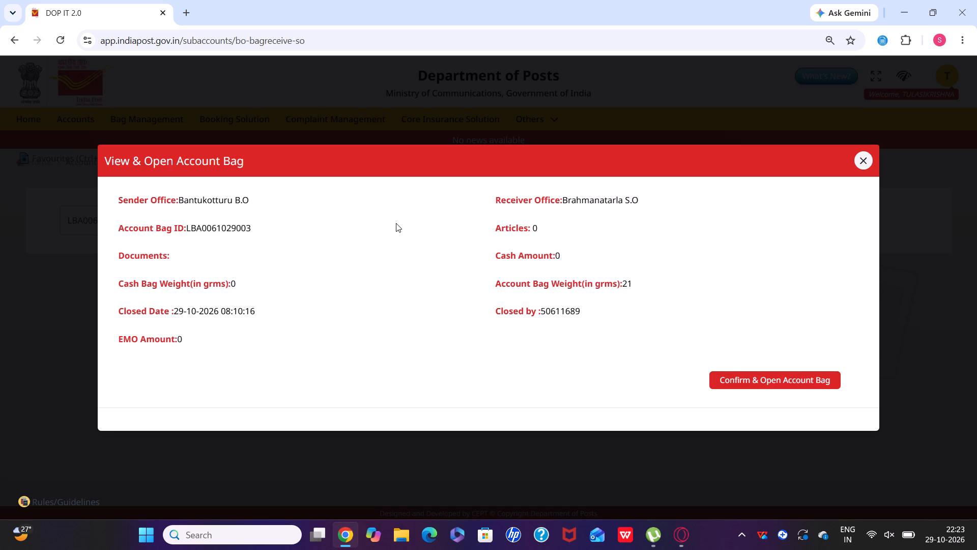
click(780, 378)
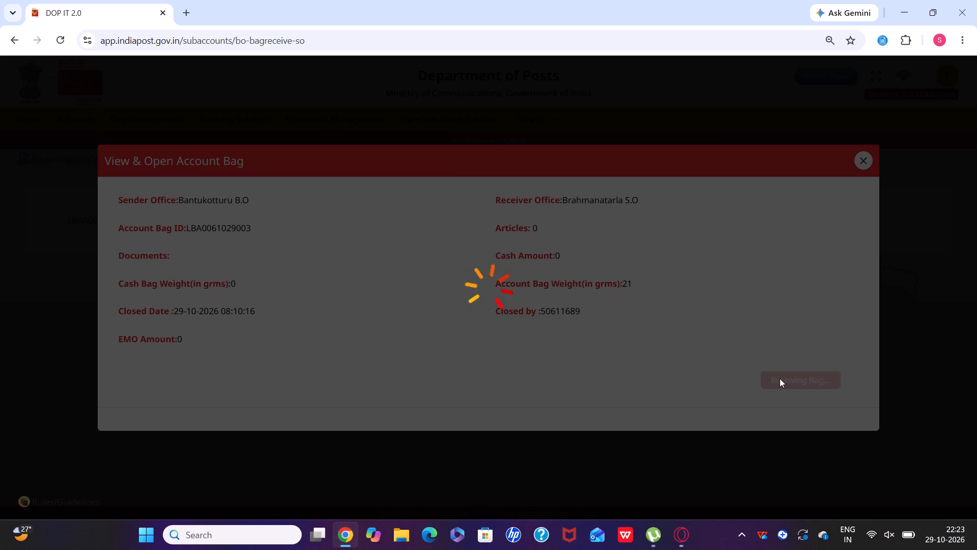
click(802, 344)
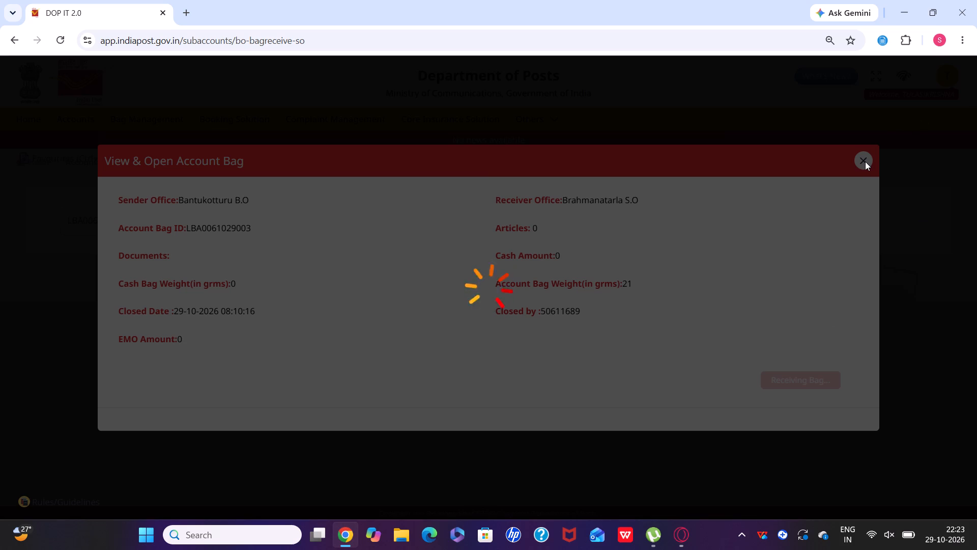
click(865, 161)
double_click(865, 161)
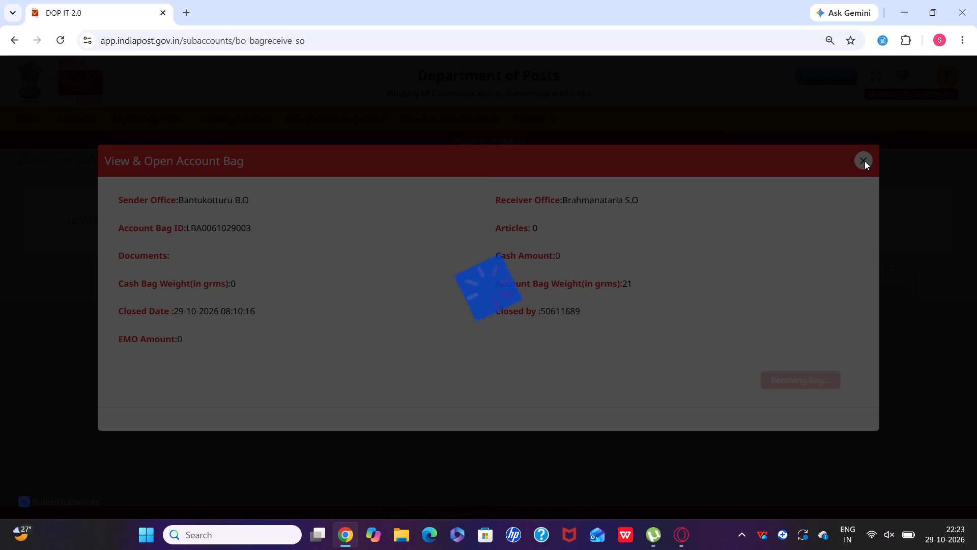
Return to the Accounts page, open BO Daily Account Verification and fetch the accounts for 29-10-2026.
click(16, 39)
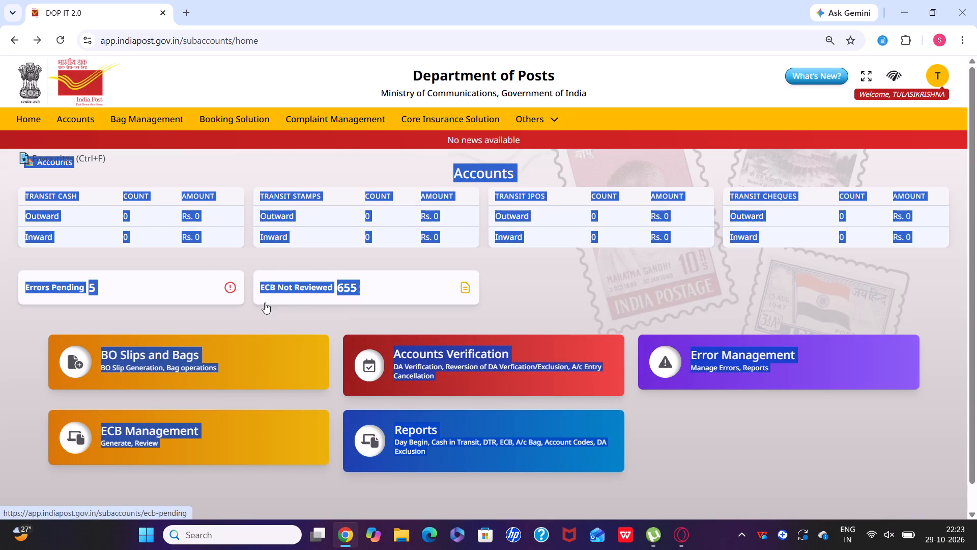
click(516, 257)
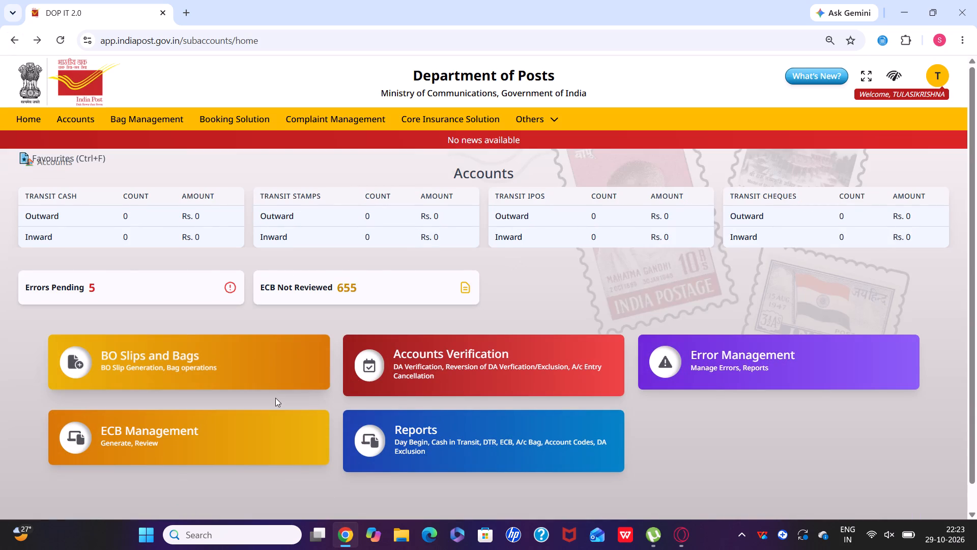
click(388, 367)
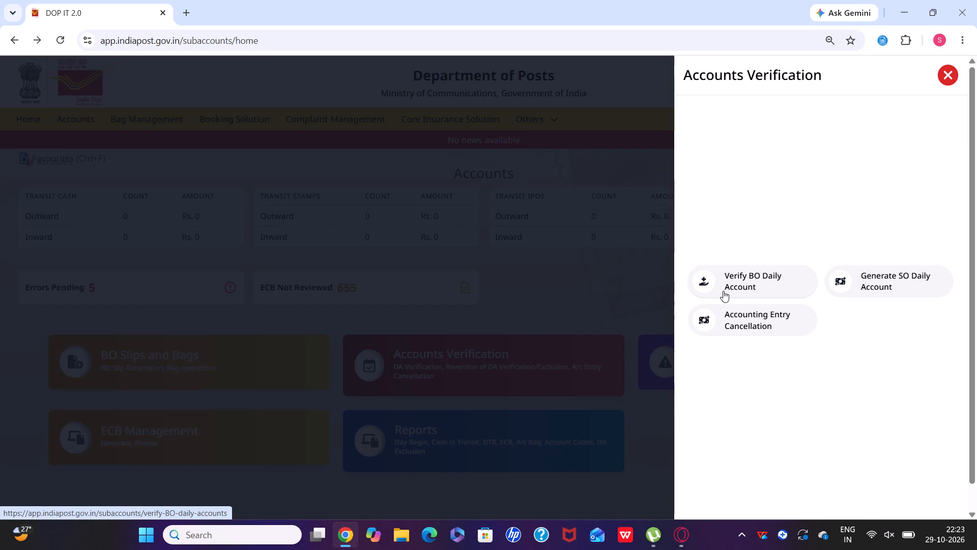
click(723, 291)
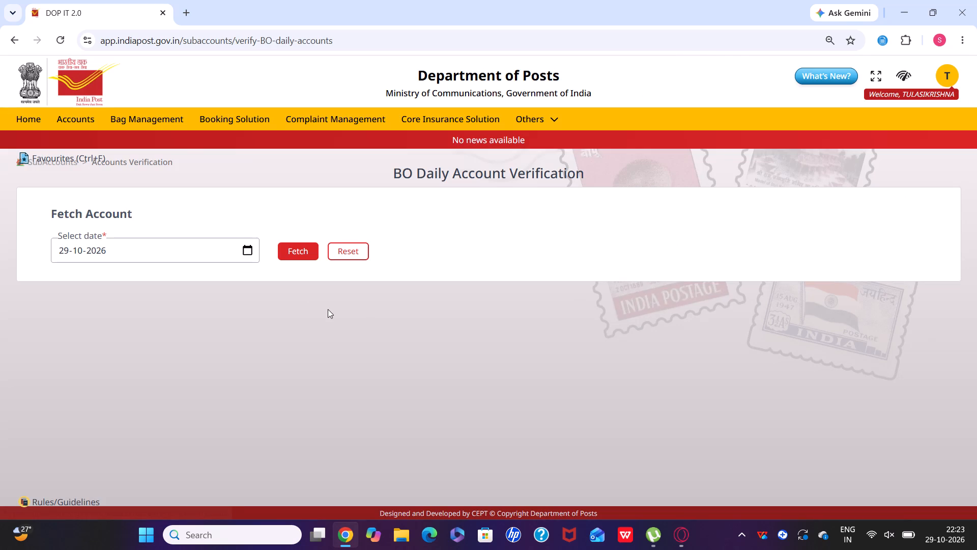
click(304, 243)
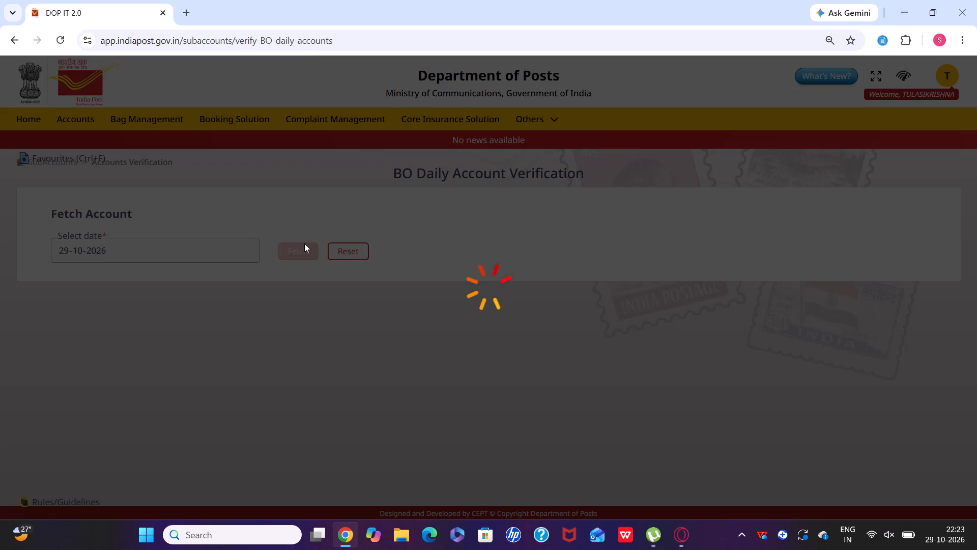
scroll(378, 350, down, 6)
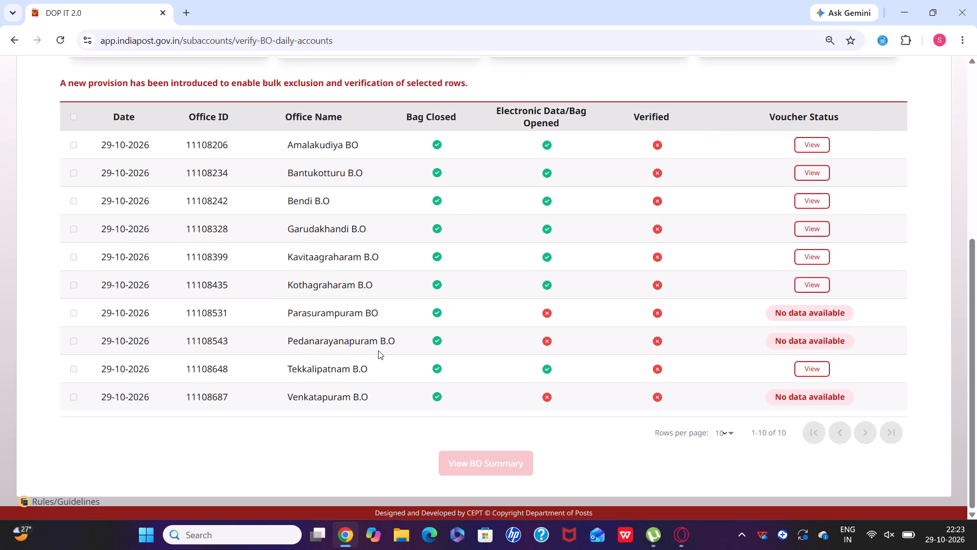
scroll(378, 350, up, 2)
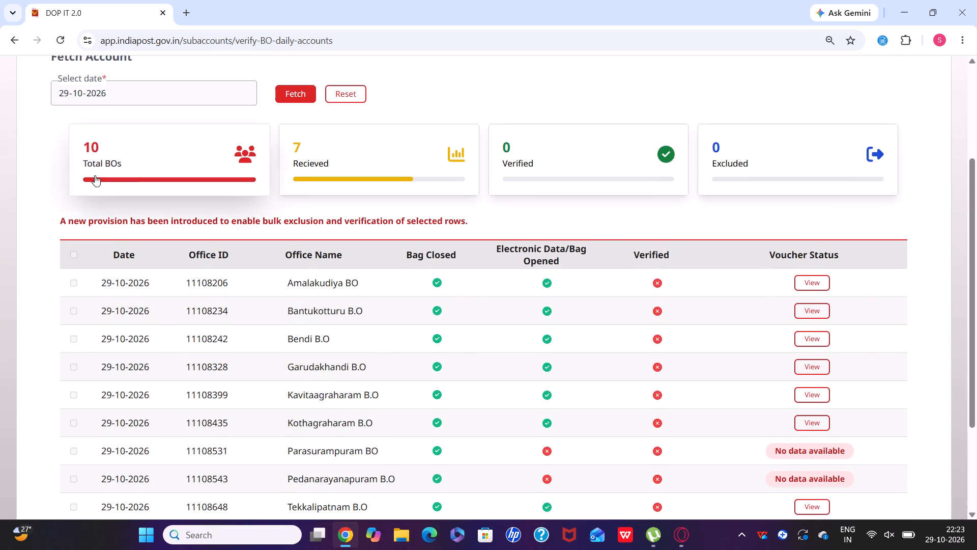
scroll(95, 175, up, 2)
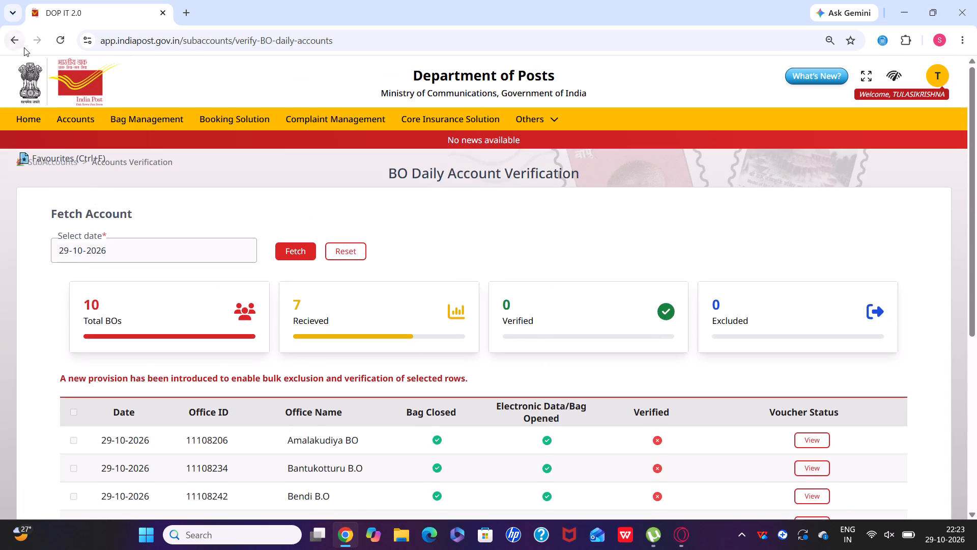
click(22, 44)
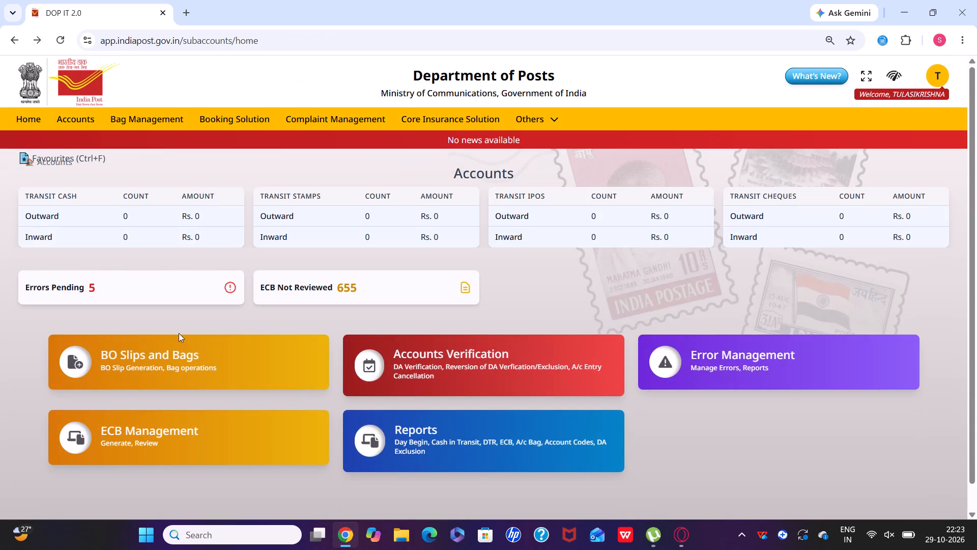
click(179, 352)
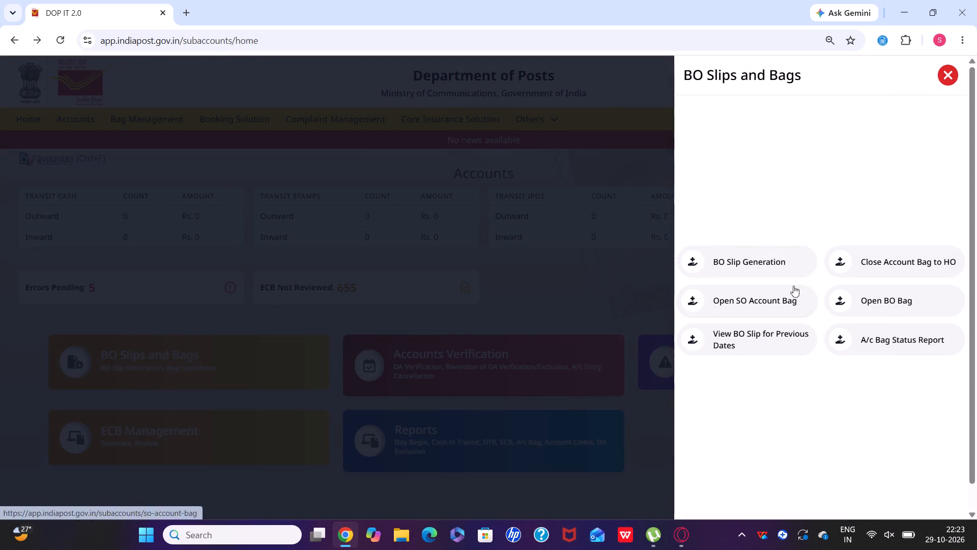
click(912, 297)
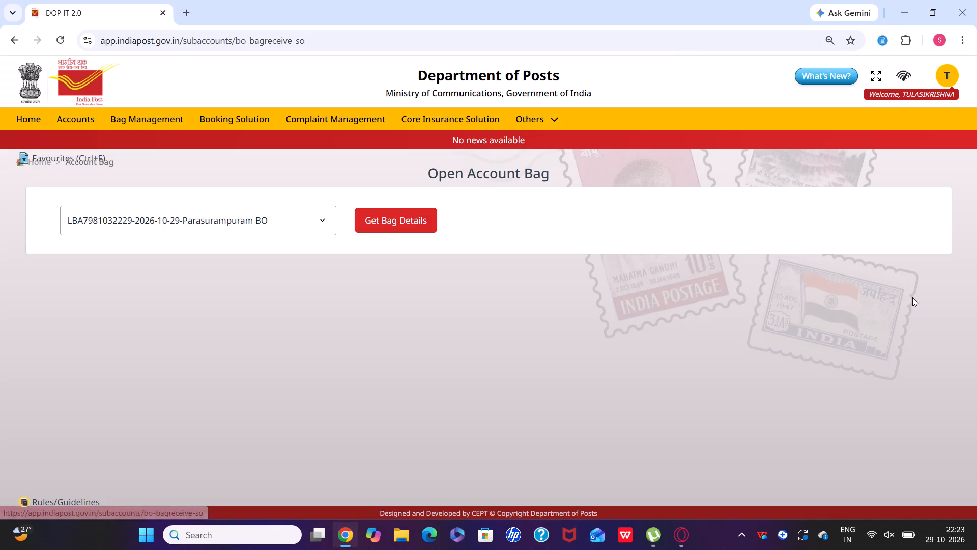
click(403, 226)
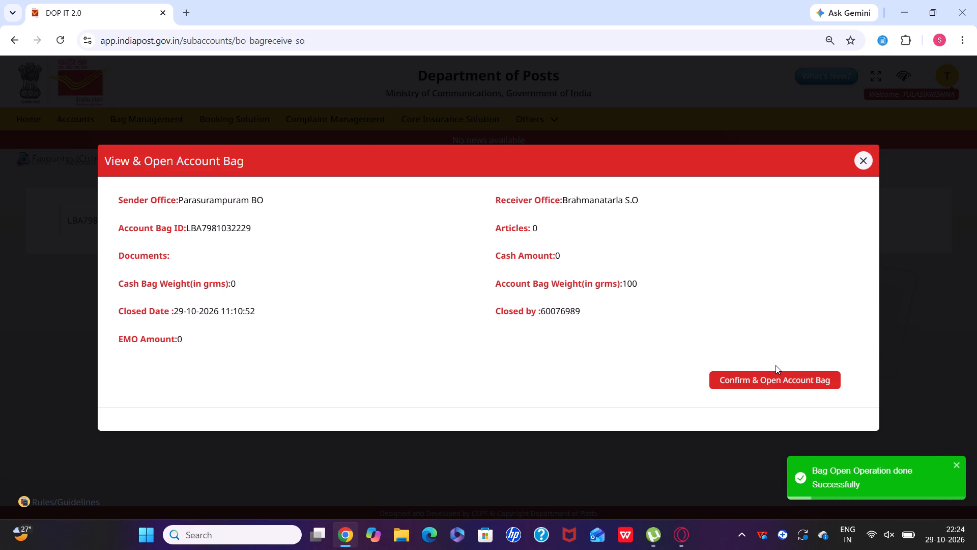
click(751, 383)
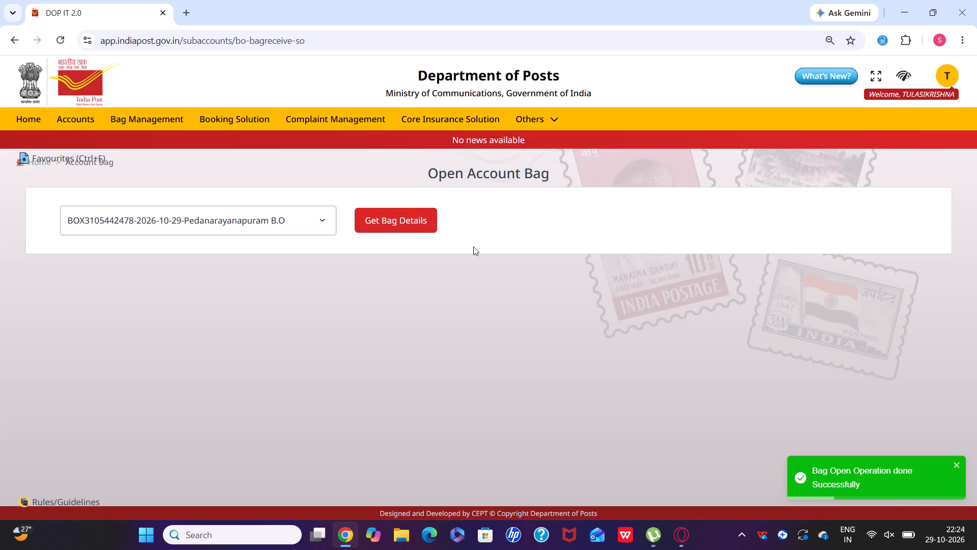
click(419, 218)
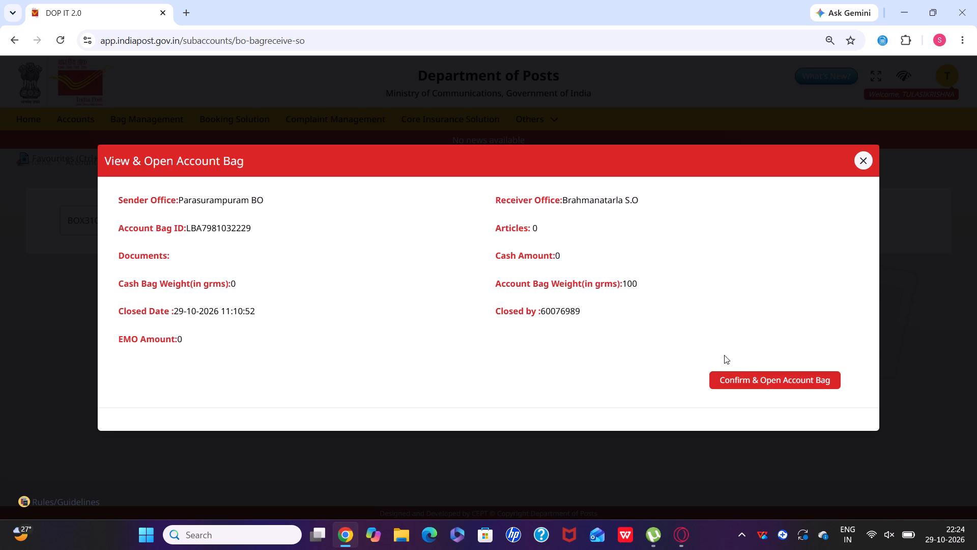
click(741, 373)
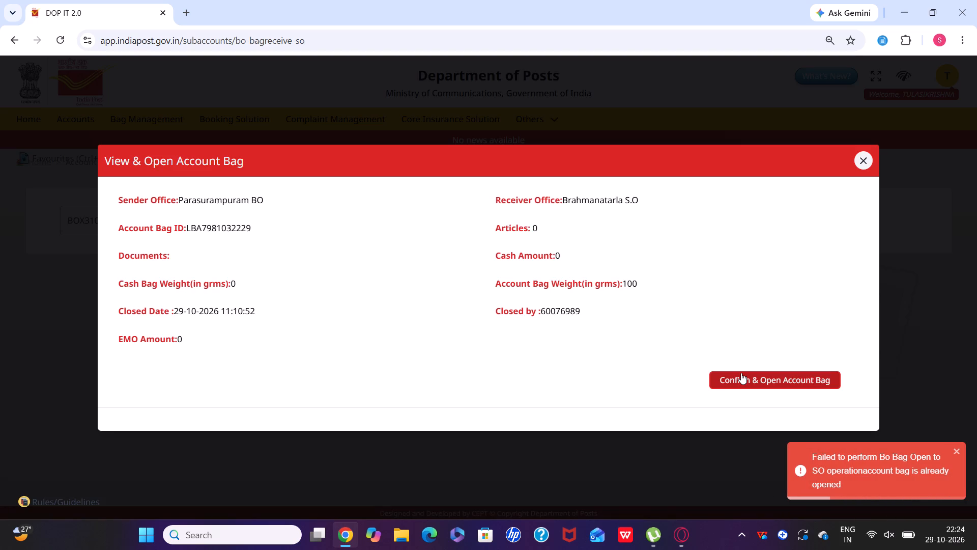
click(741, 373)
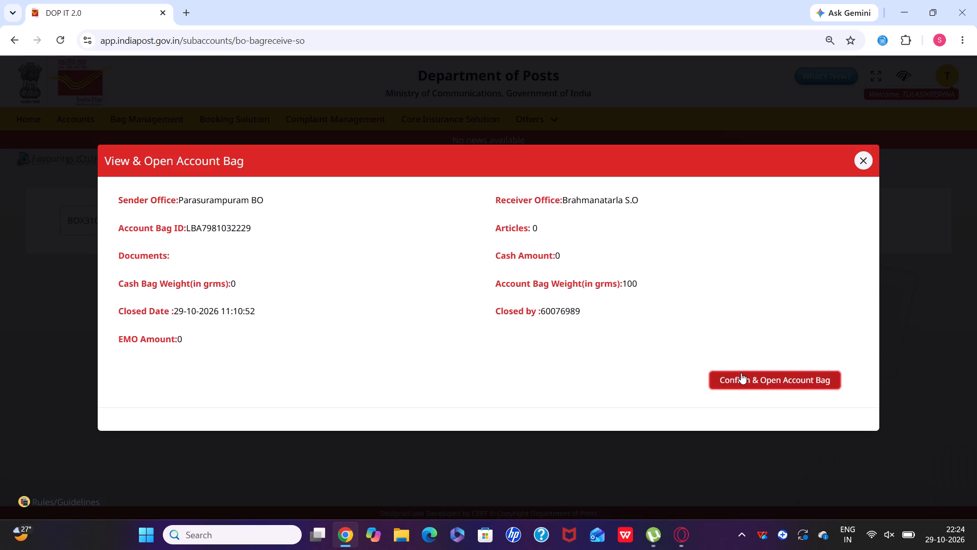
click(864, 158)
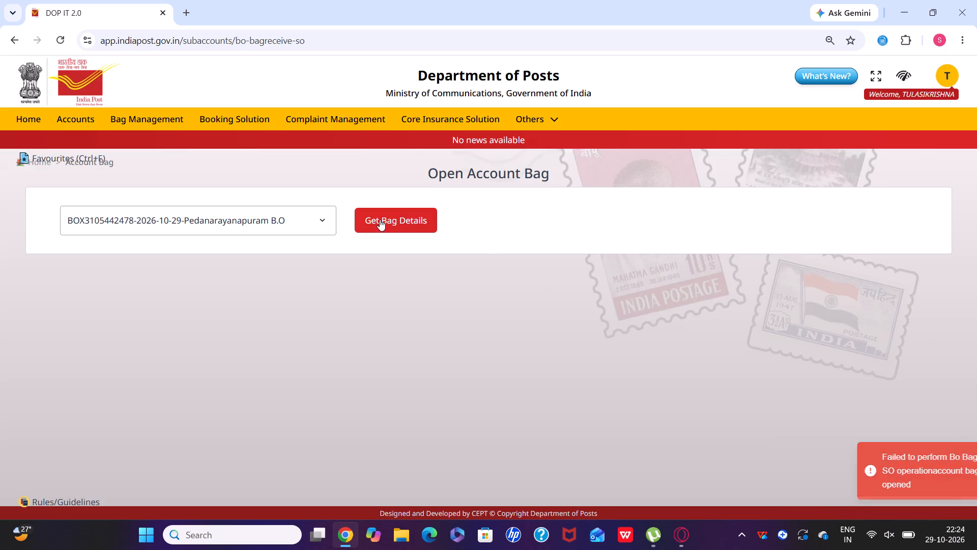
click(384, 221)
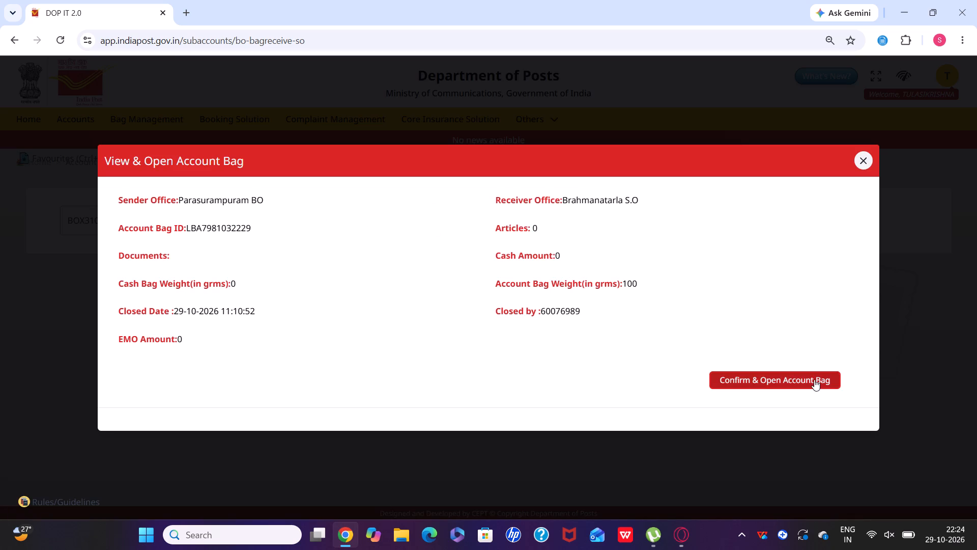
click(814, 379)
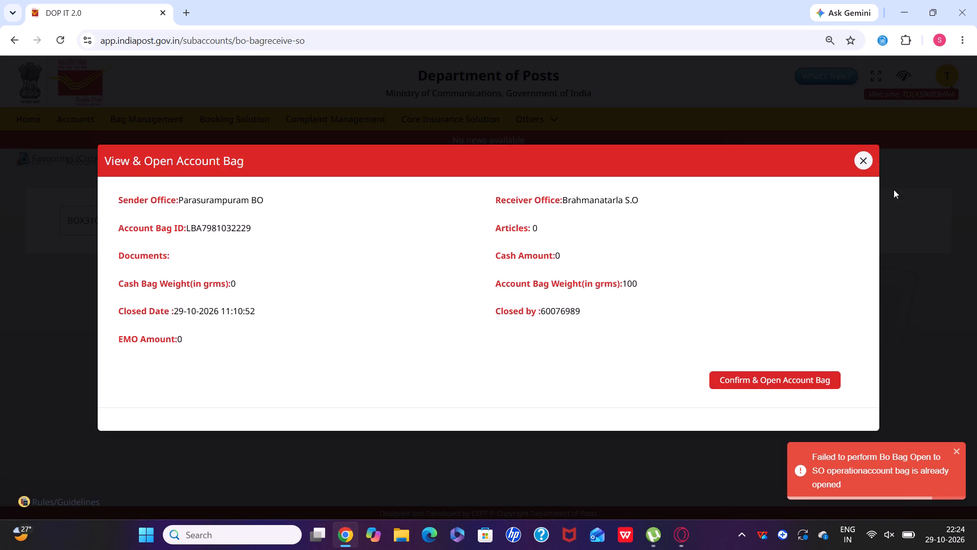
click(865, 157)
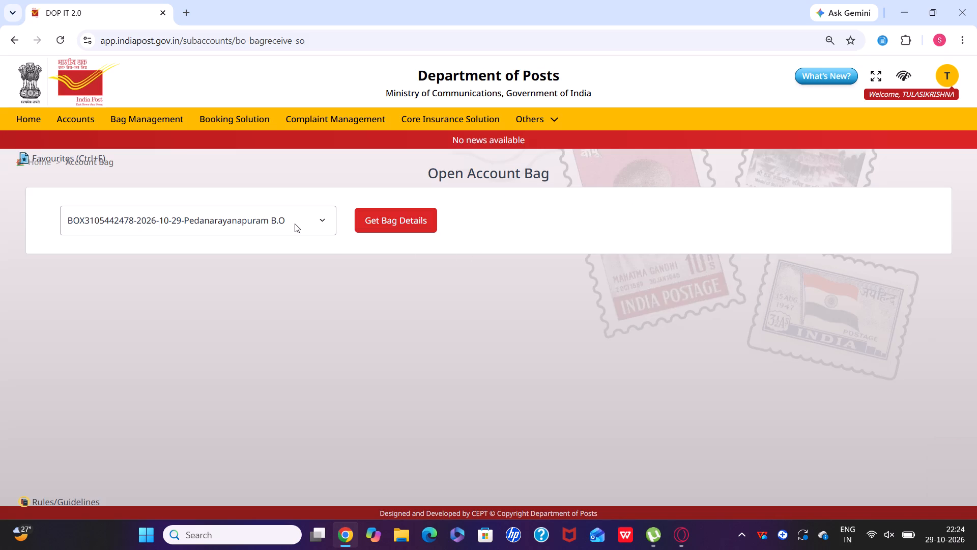
click(295, 224)
click(279, 253)
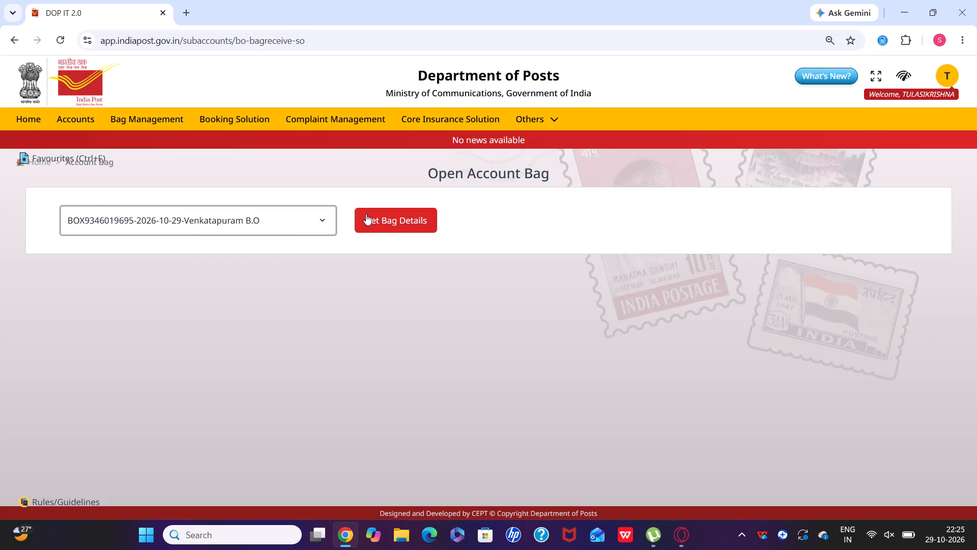
click(366, 214)
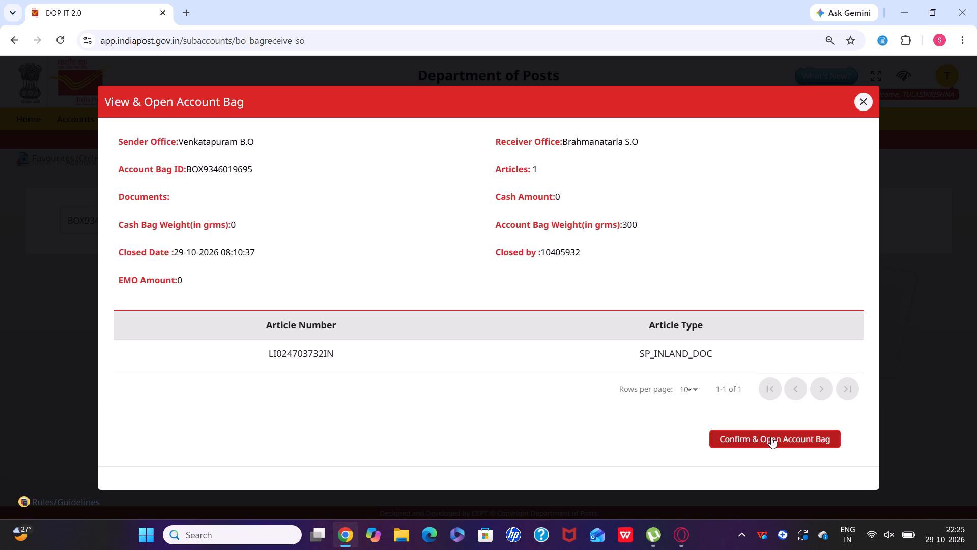
click(771, 437)
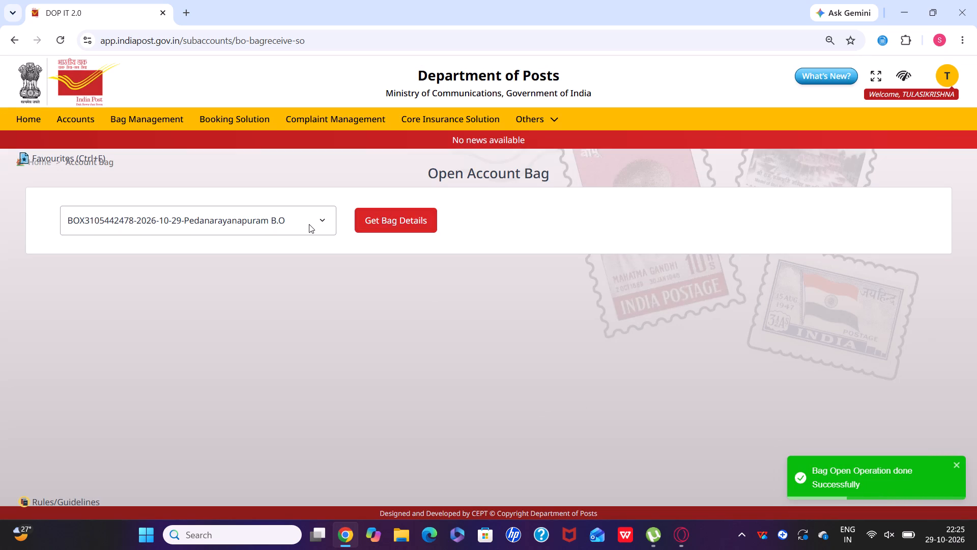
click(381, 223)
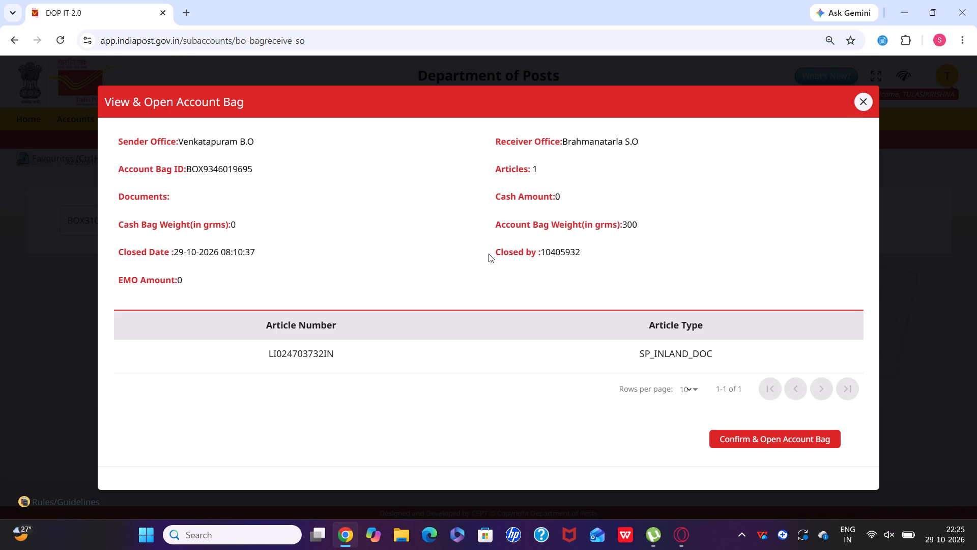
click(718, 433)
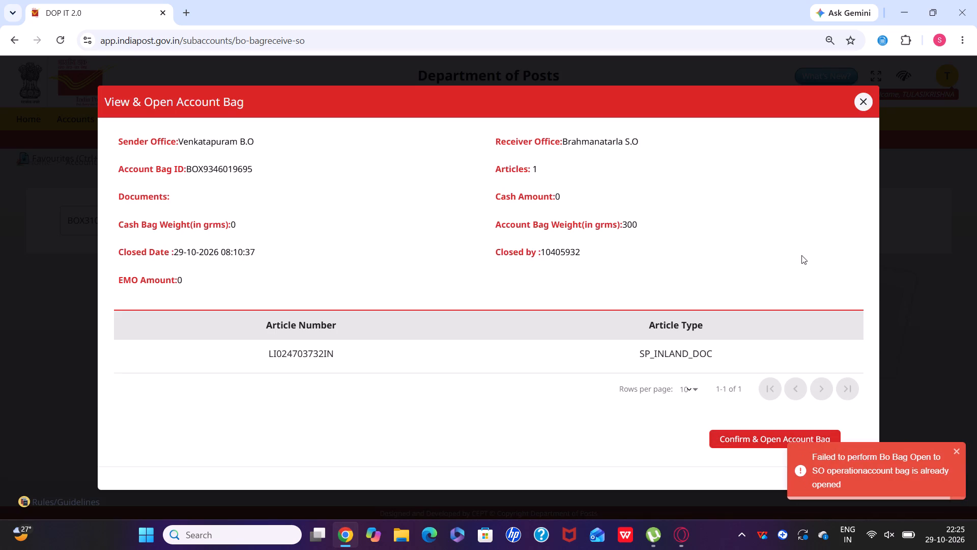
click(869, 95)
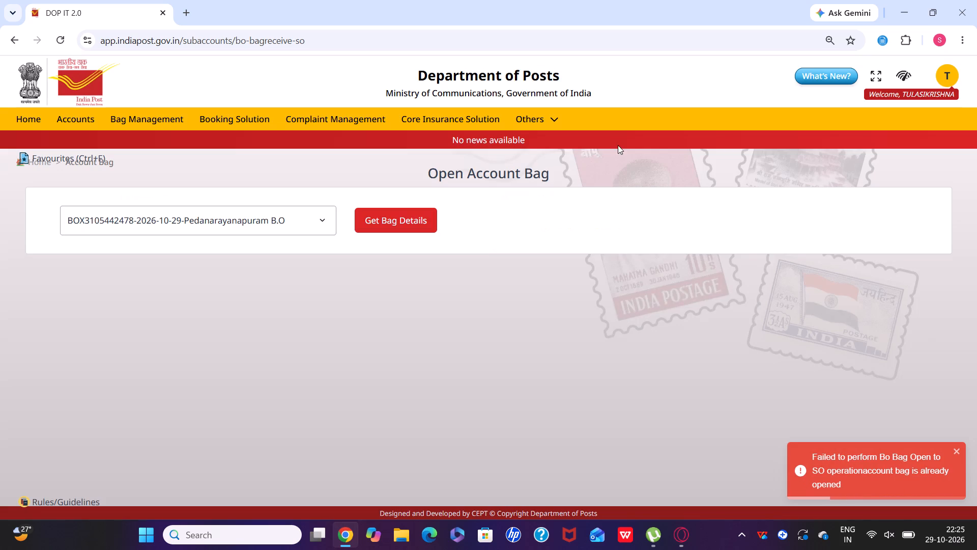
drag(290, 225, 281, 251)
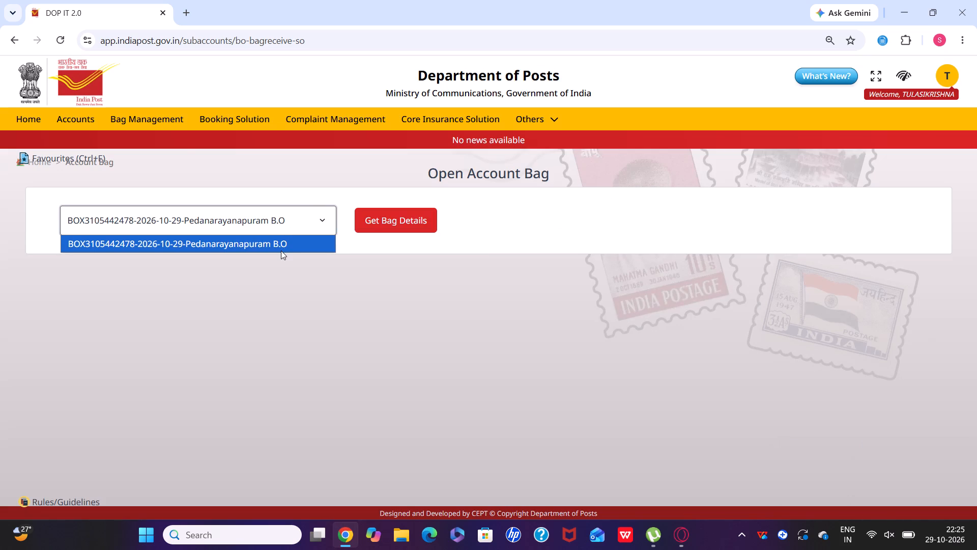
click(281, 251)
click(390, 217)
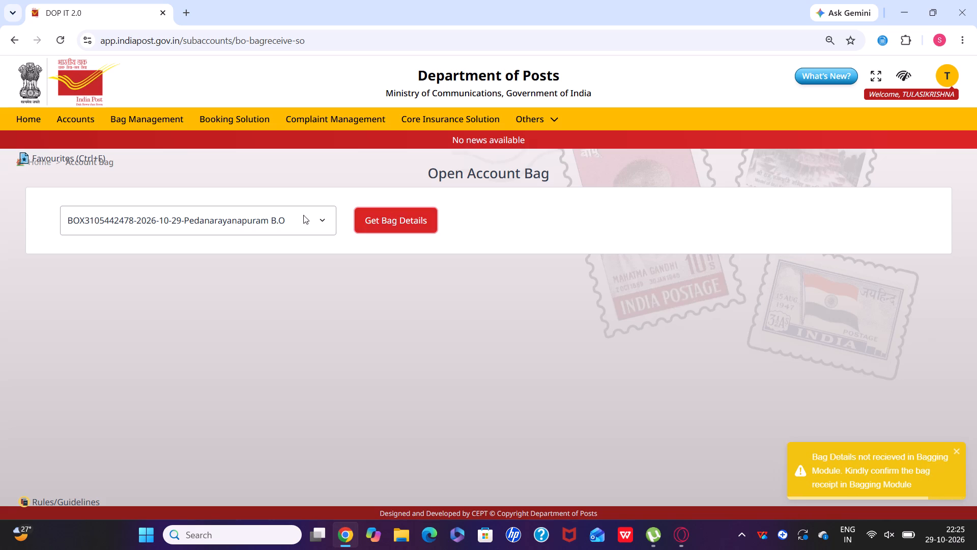
Return to the Accounts page, open BO Daily Account Verification, fetch the accounts for 29-10-2026 and review the branch office list.
click(70, 114)
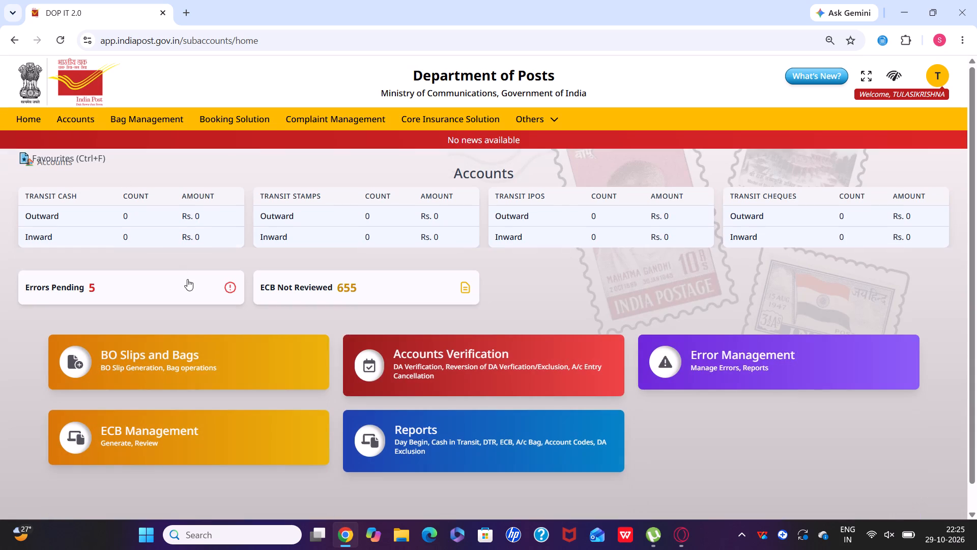
click(397, 359)
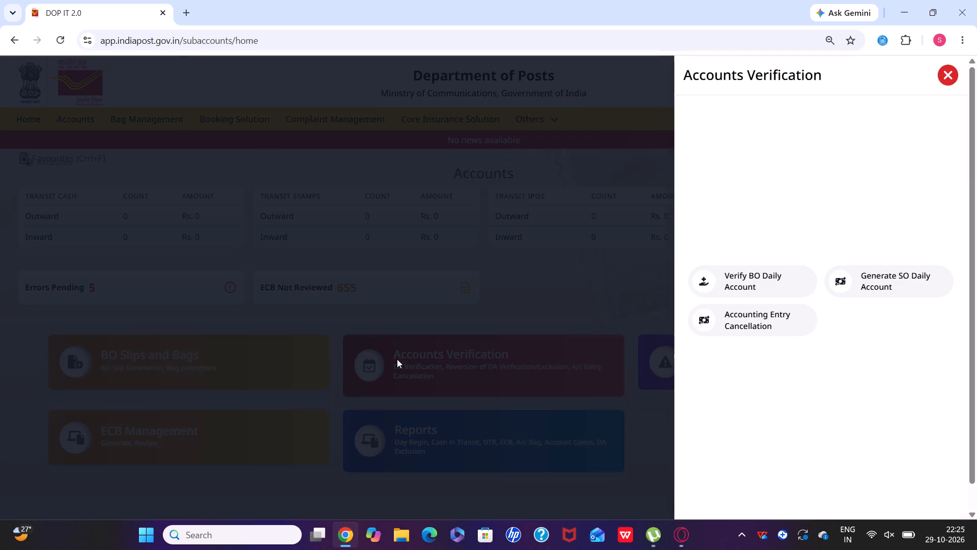
click(768, 290)
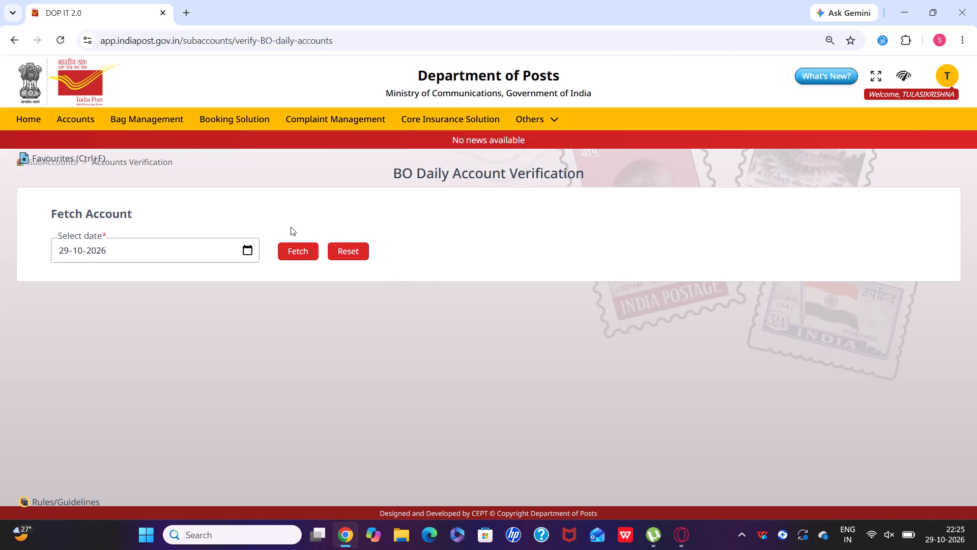
click(295, 249)
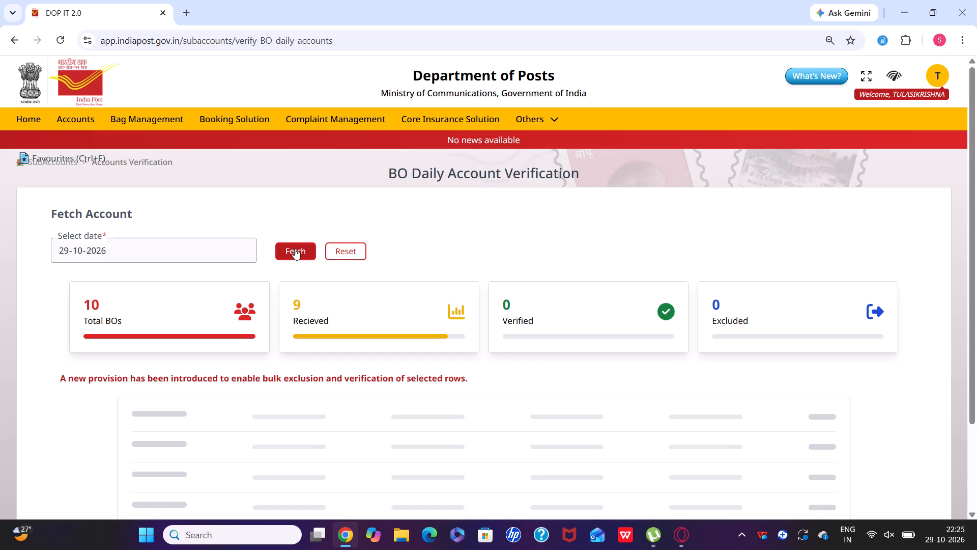
scroll(295, 249, down, 4)
scroll(295, 249, up, 3)
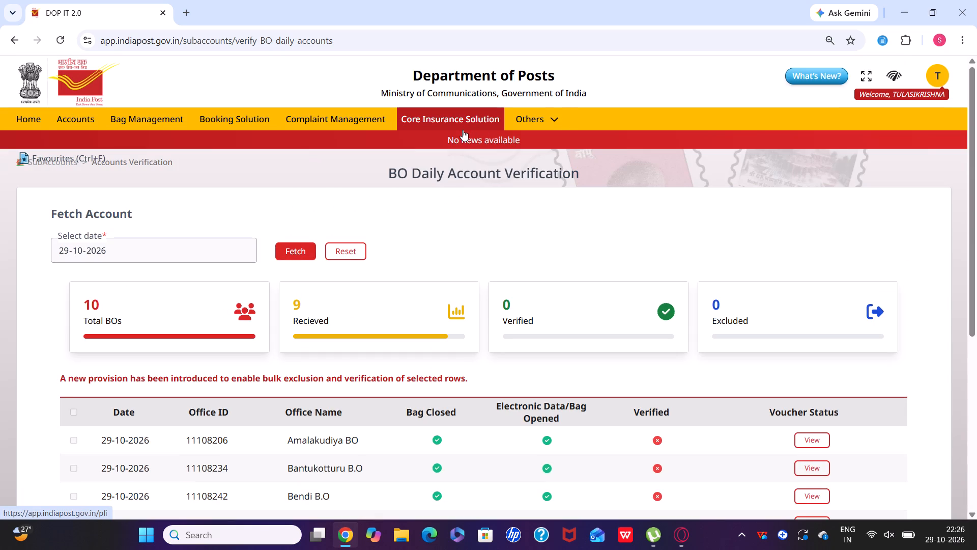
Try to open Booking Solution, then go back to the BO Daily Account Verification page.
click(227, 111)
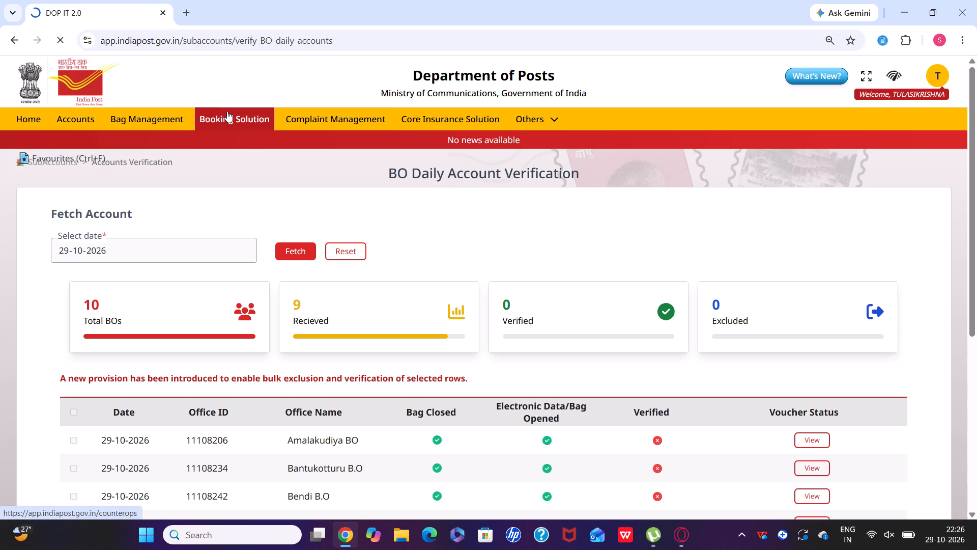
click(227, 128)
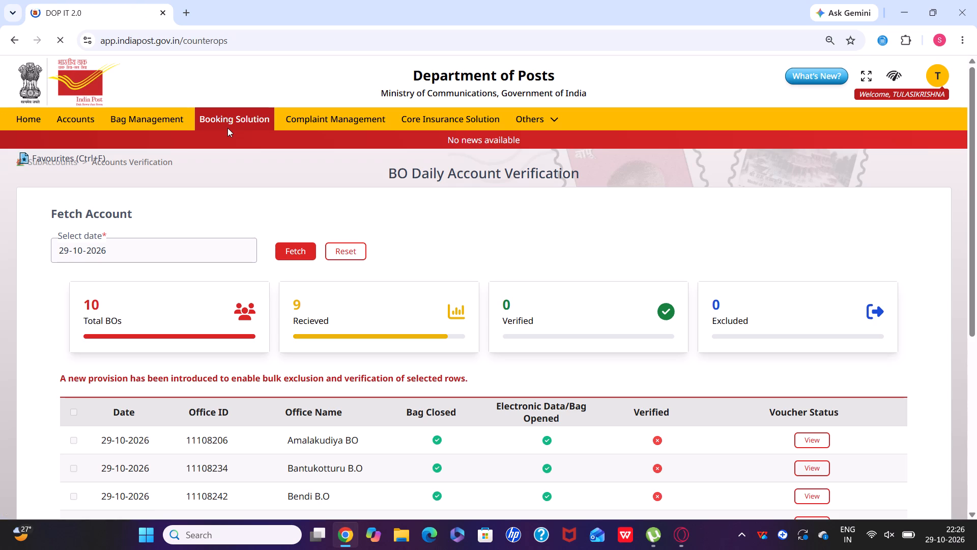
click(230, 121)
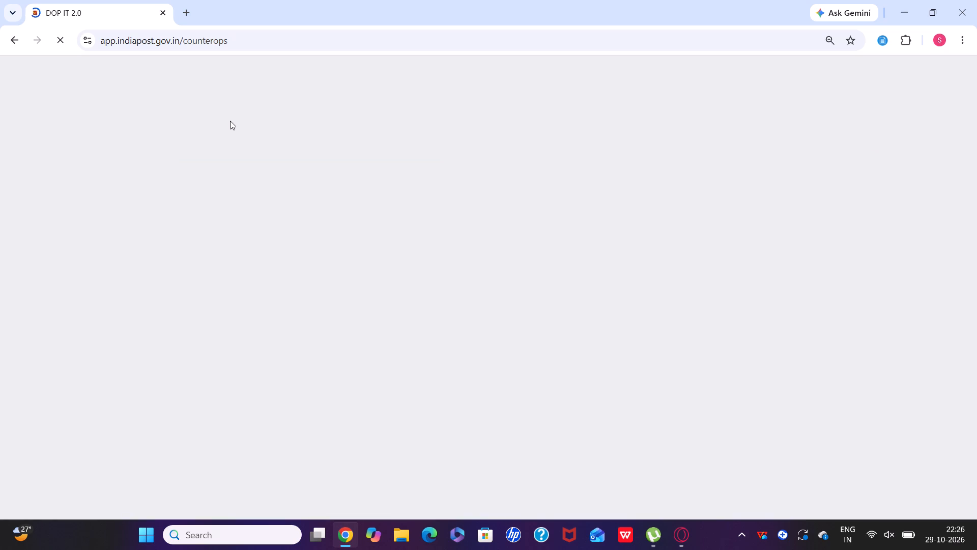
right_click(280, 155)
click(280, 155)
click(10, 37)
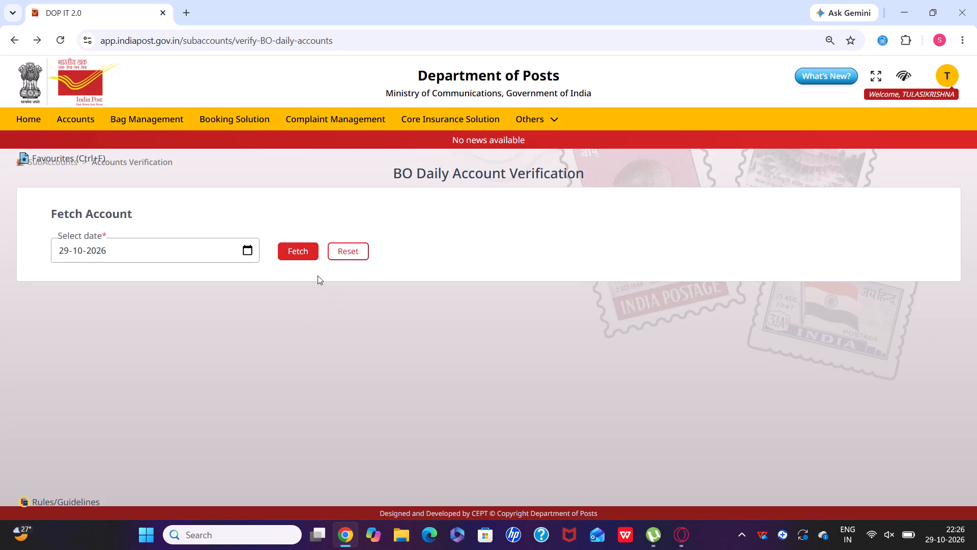
Fetch the BO daily accounts for 29-10-2026 again and check the bag and verification status of each branch office.
click(298, 252)
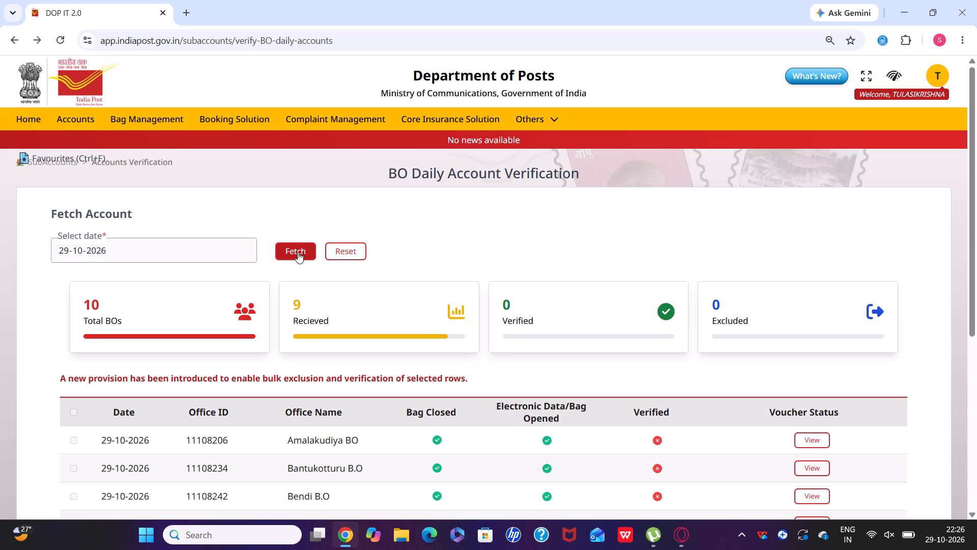
scroll(355, 346, down, 5)
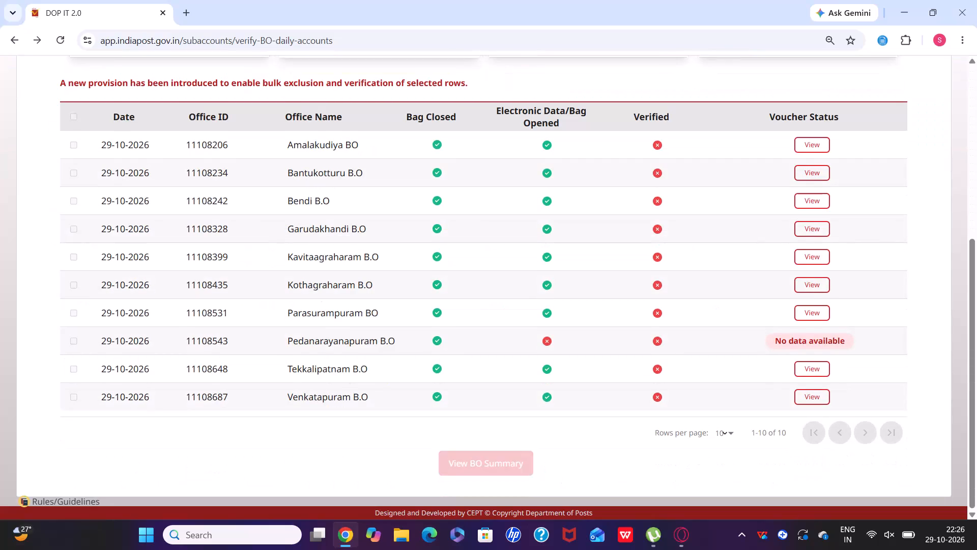
Filter the BO daily accounts to the received branch offices and review each one's bag and verification status.
scroll(355, 346, up, 3)
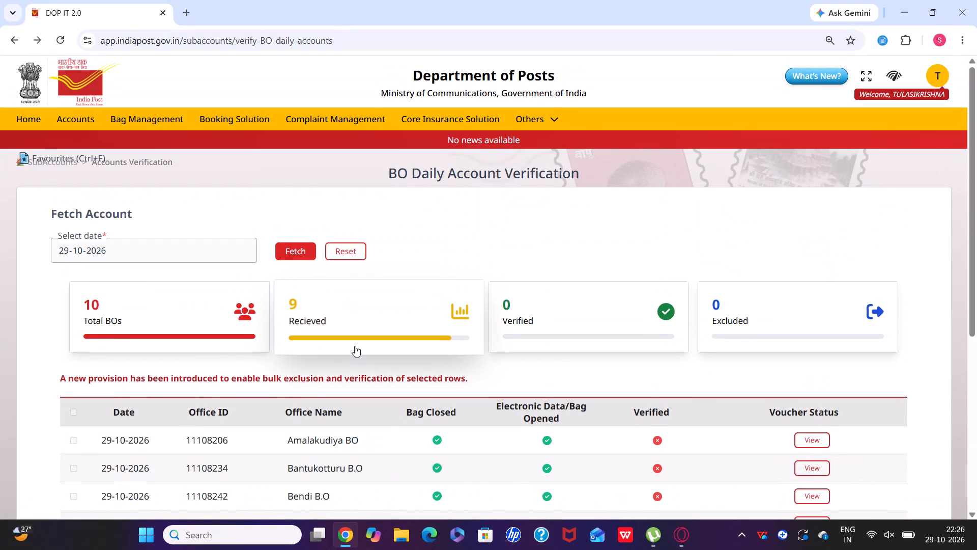
click(355, 346)
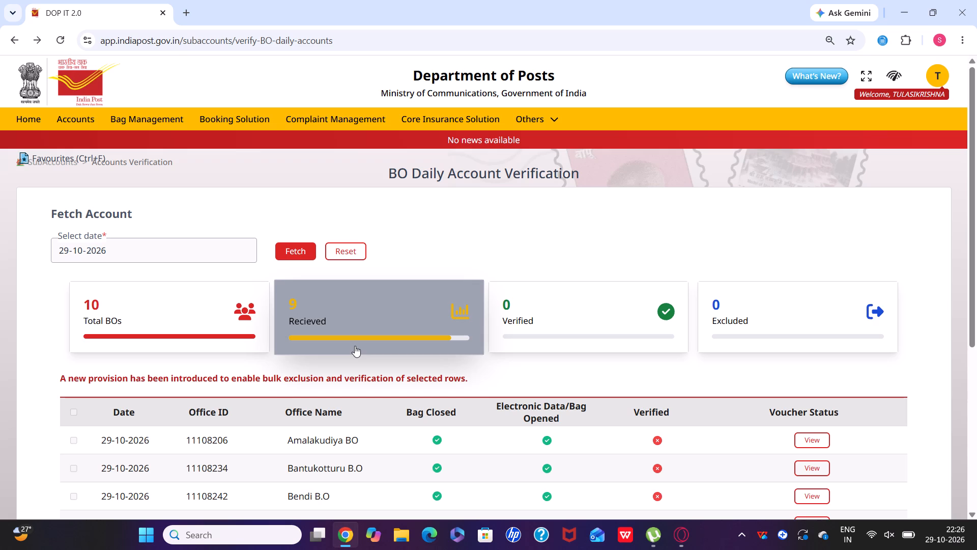
scroll(356, 369, up, 2)
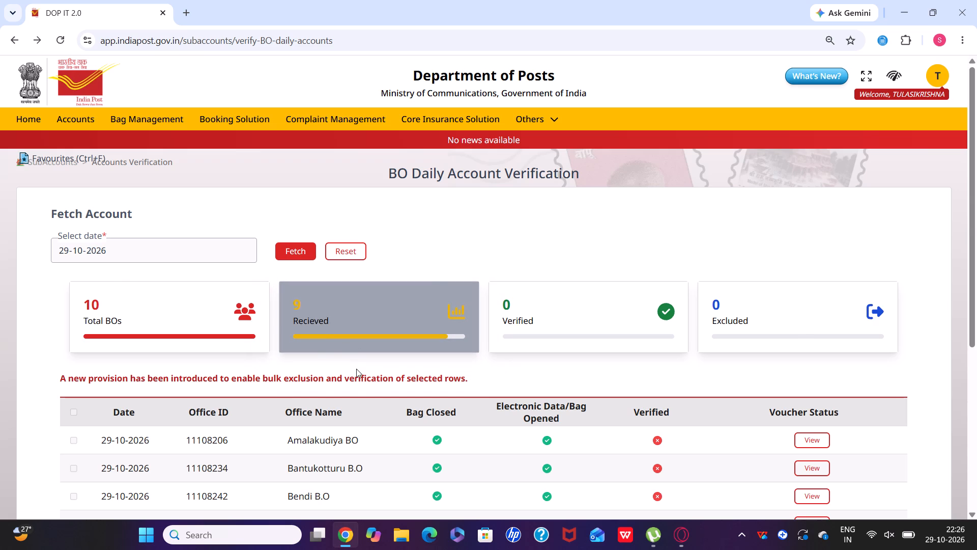
scroll(356, 369, down, 5)
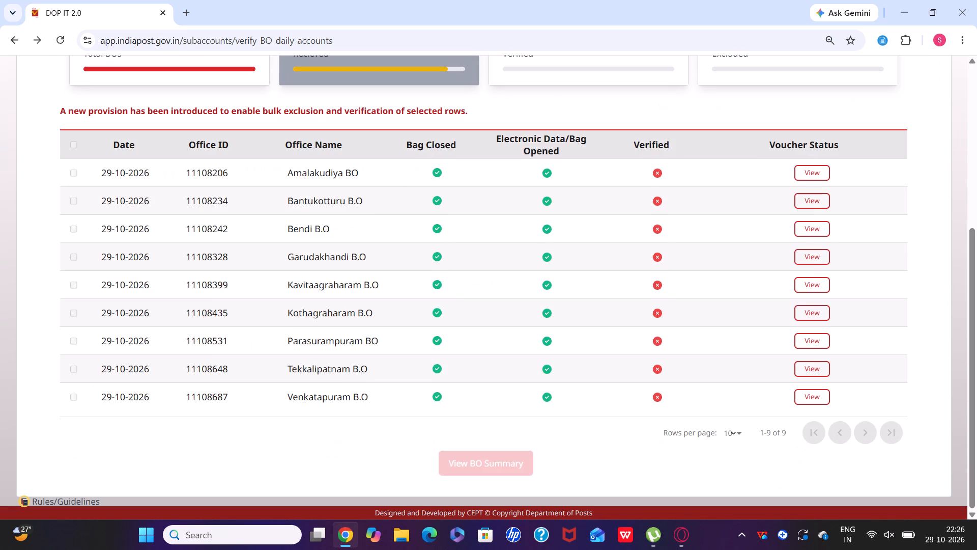
scroll(356, 369, up, 3)
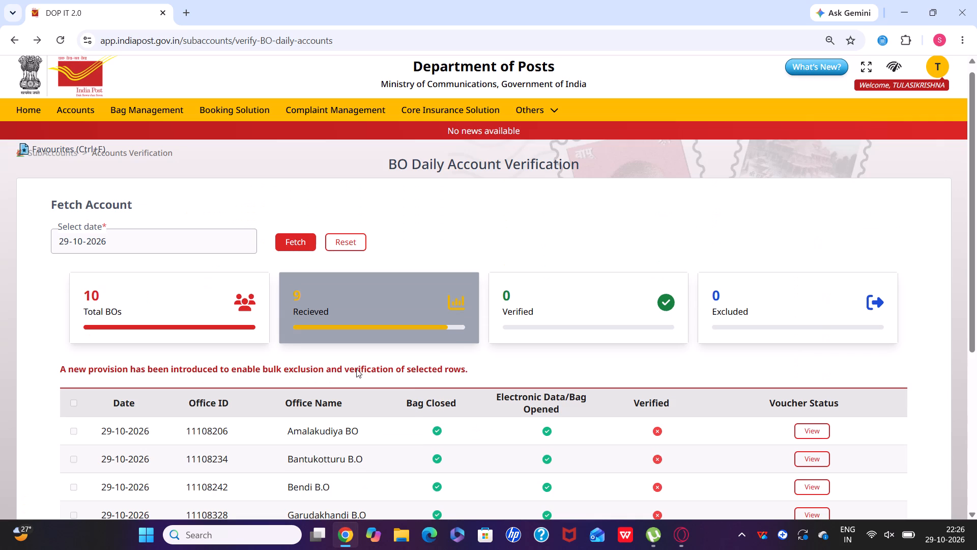
scroll(356, 369, down, 4)
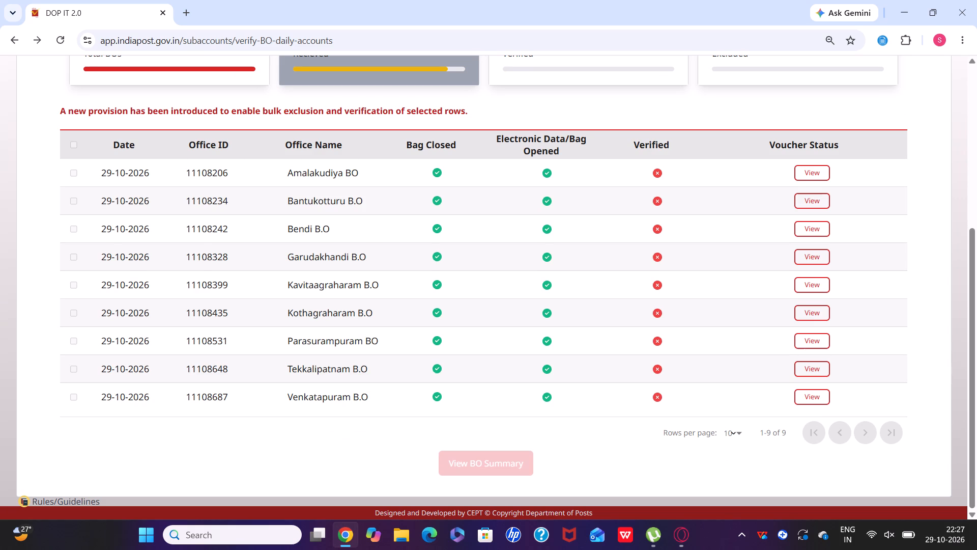
scroll(304, 415, up, 2)
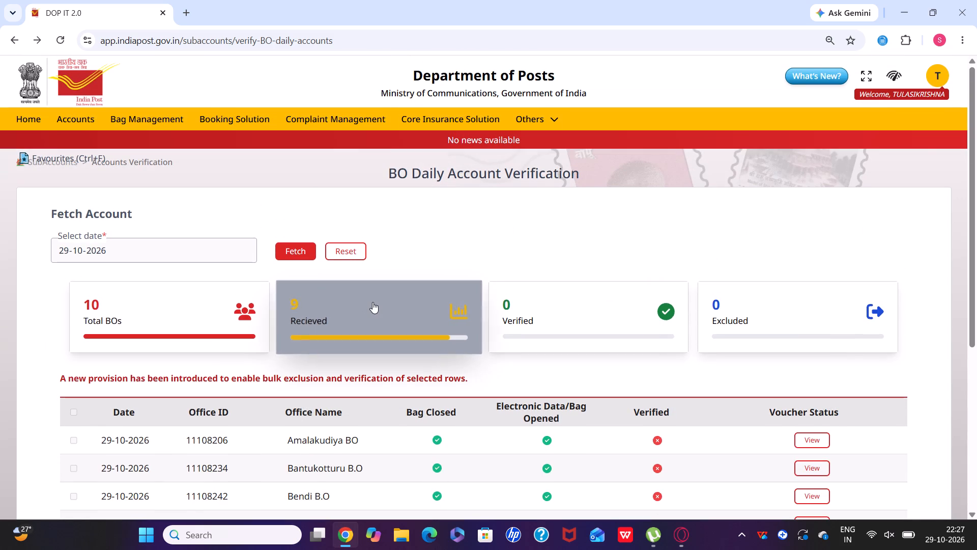
scroll(372, 302, up, 3)
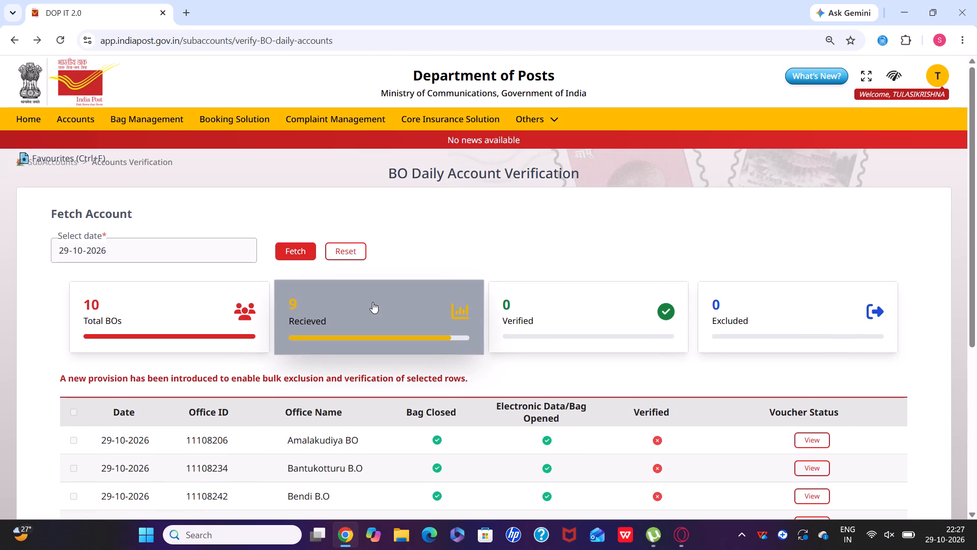
scroll(372, 302, down, 3)
scroll(372, 302, up, 3)
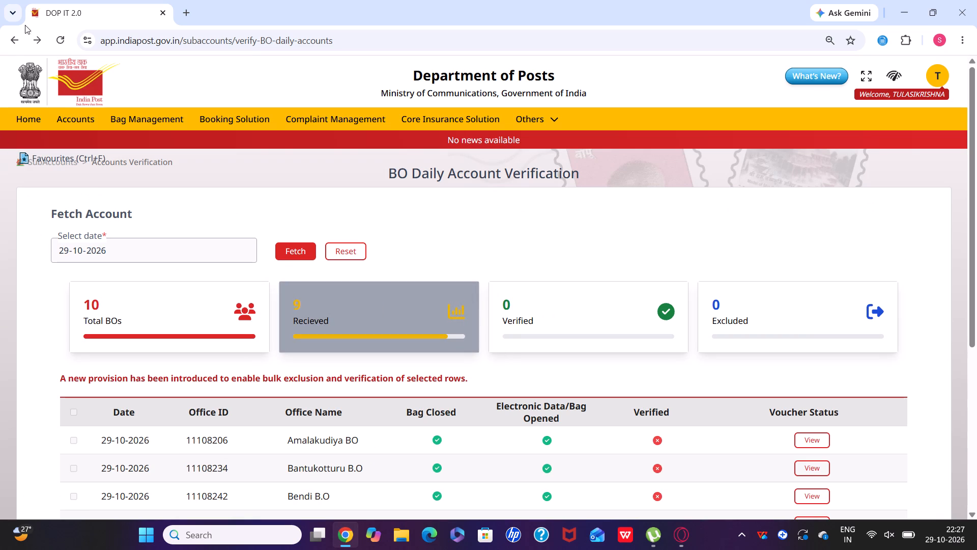
click(11, 35)
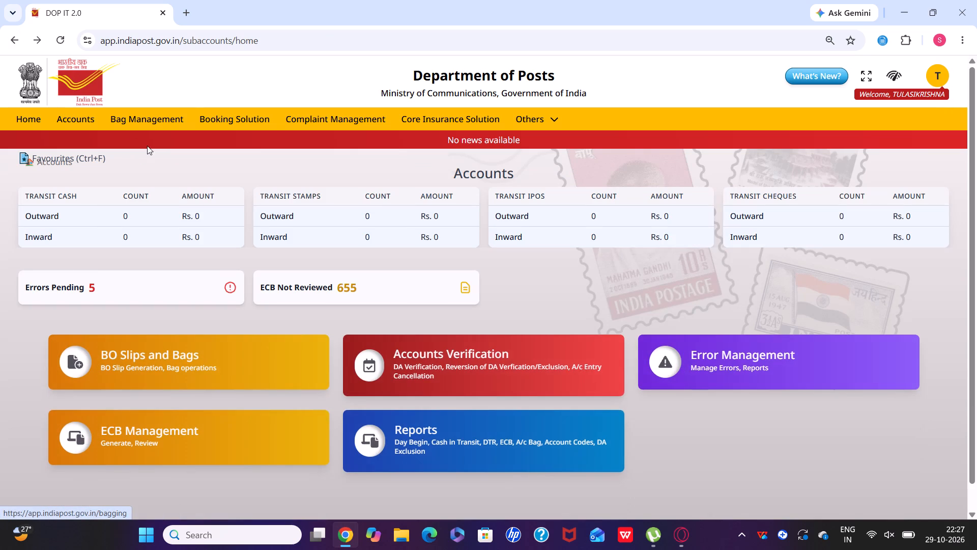
click(183, 351)
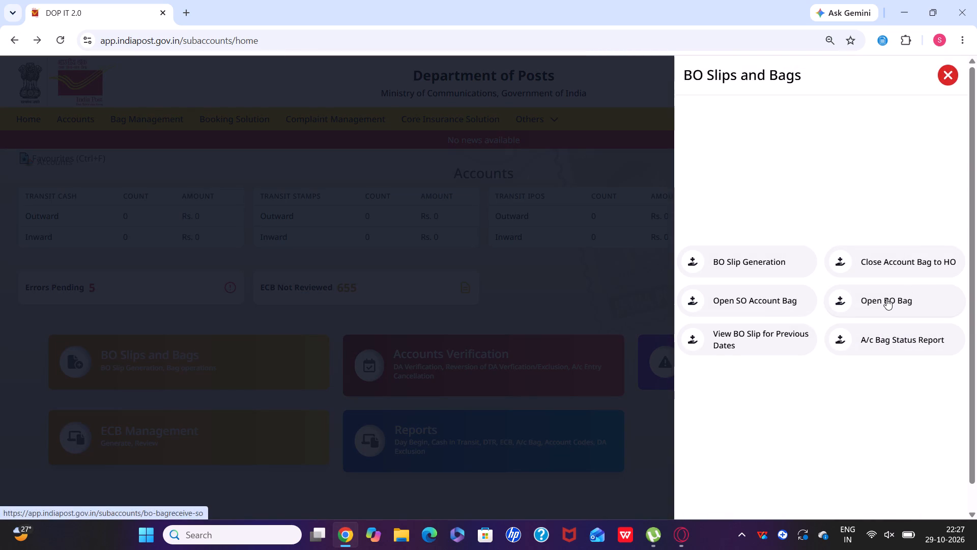
click(886, 298)
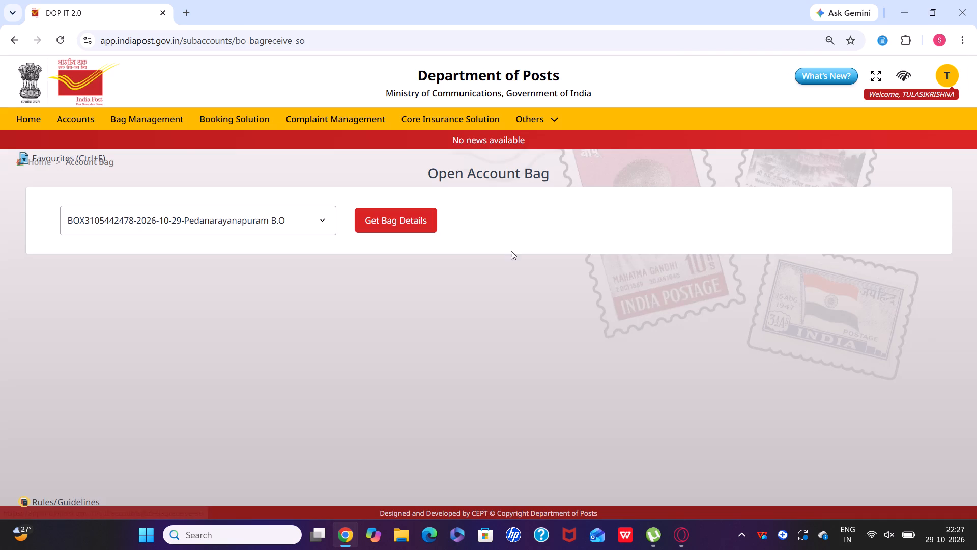
click(399, 222)
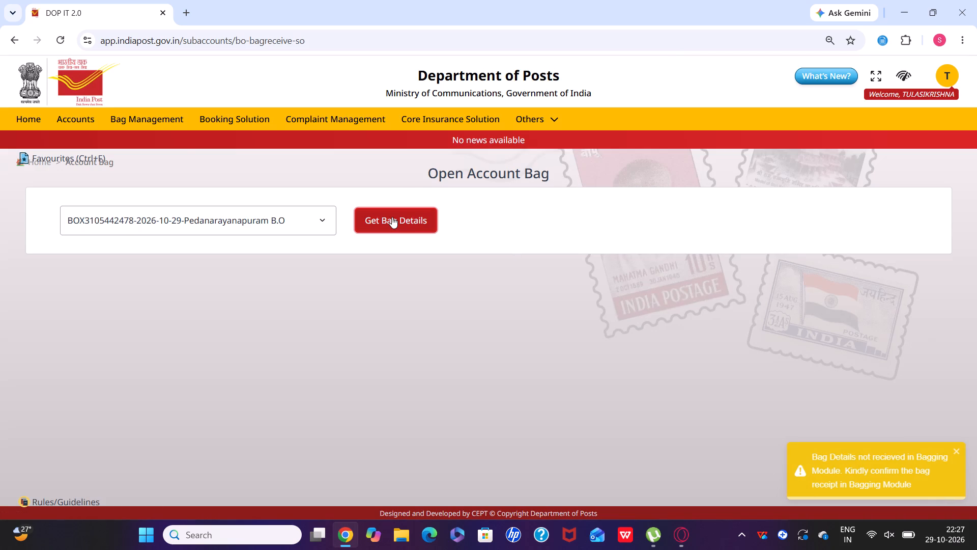
click(392, 217)
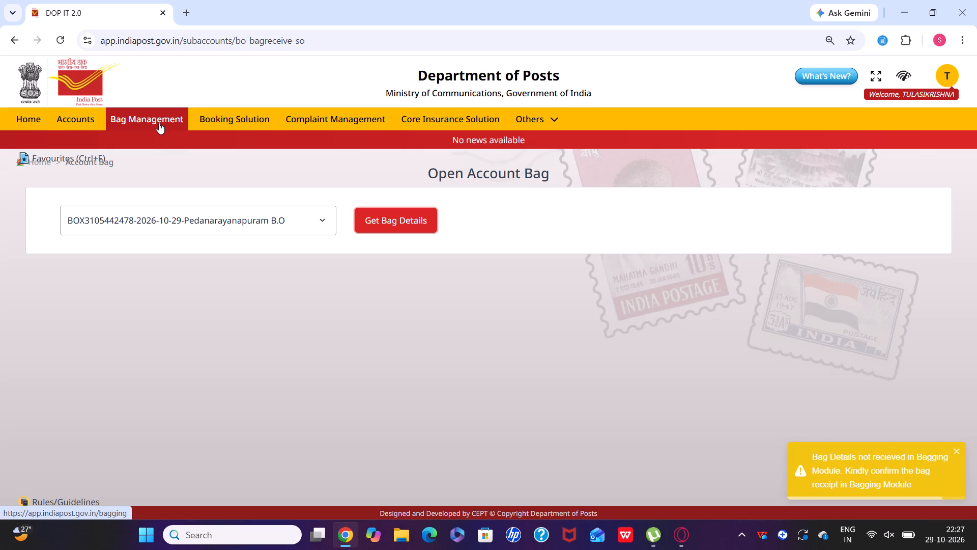
Open Bag Management in a separate browser tab, go to Bag Receive and fetch the Pedanarayanapuram B.O to Brahmanatarla S.O schedule.
drag(162, 122, 268, 11)
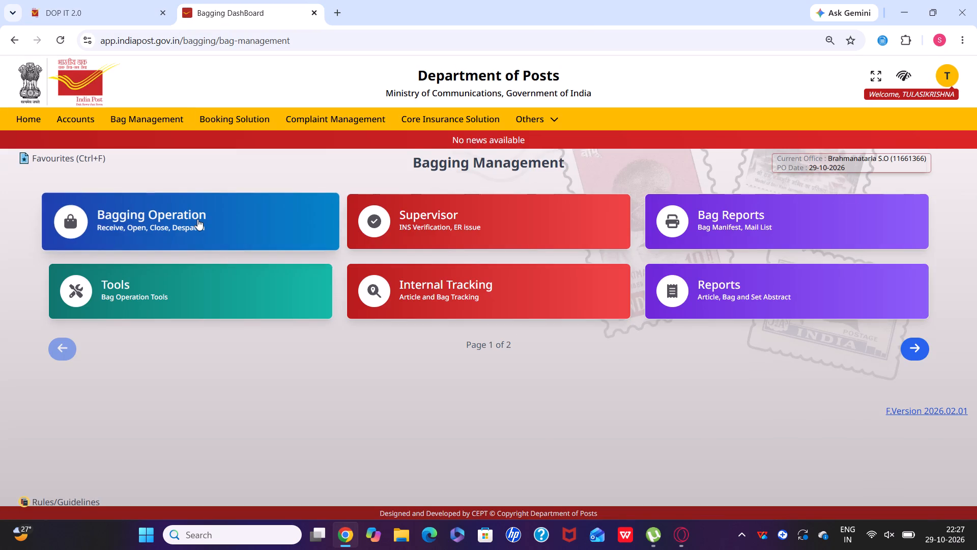
click(197, 219)
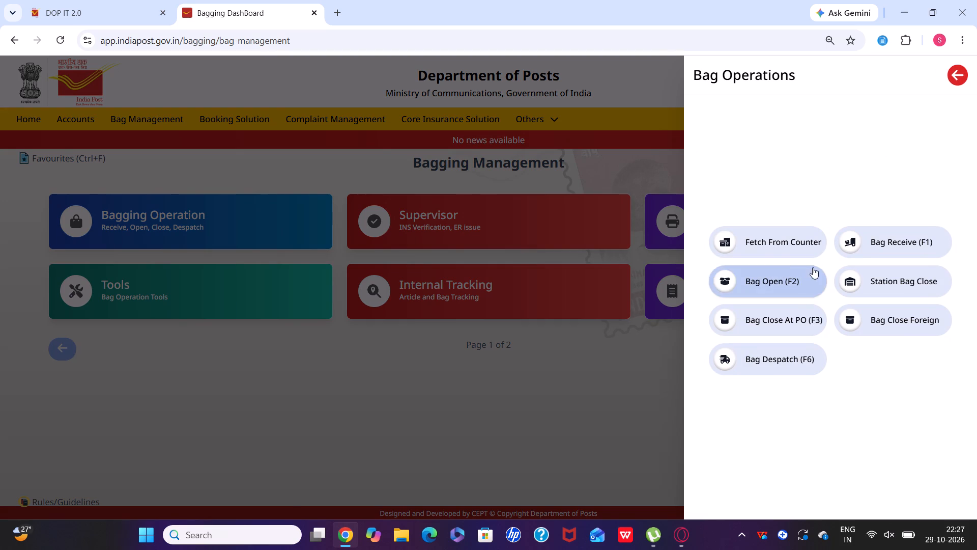
click(863, 243)
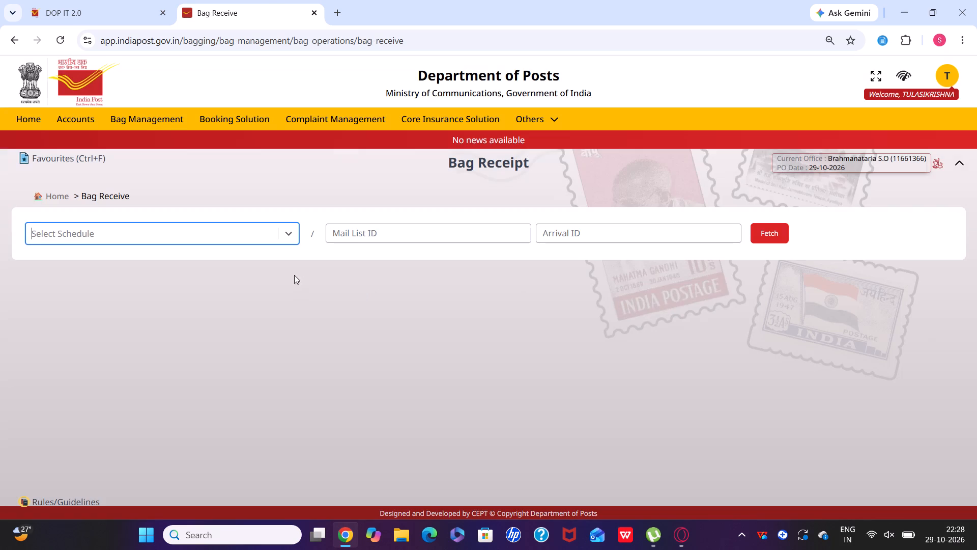
click(291, 237)
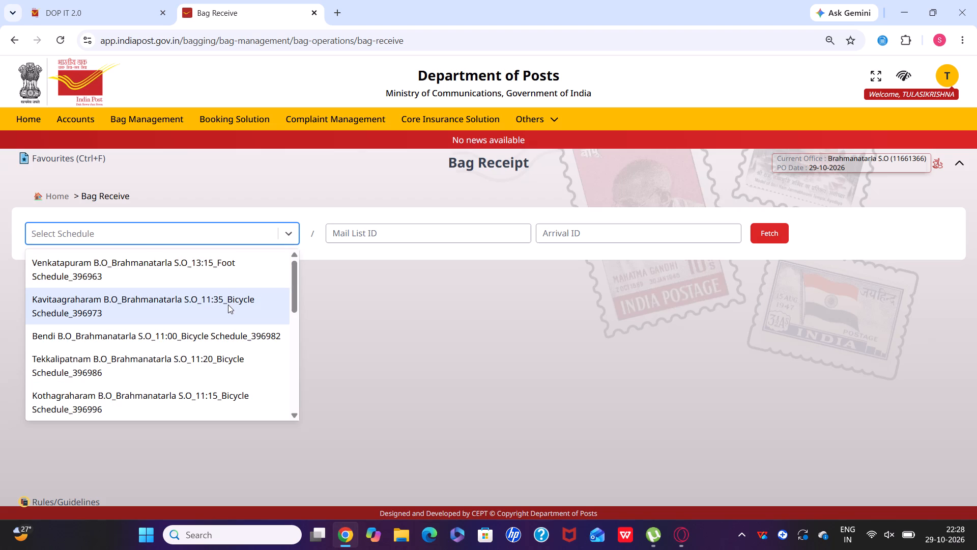
scroll(225, 352, down, 1)
click(225, 352)
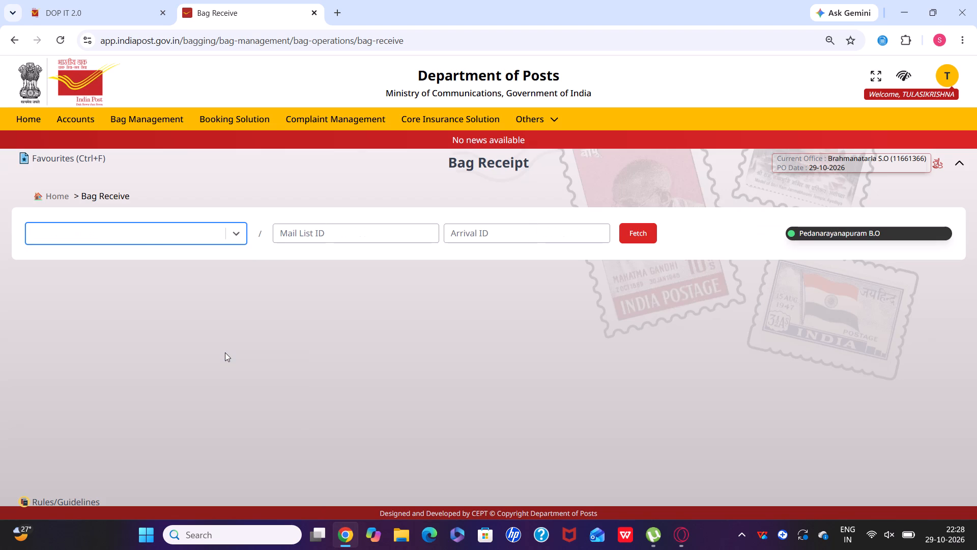
click(636, 241)
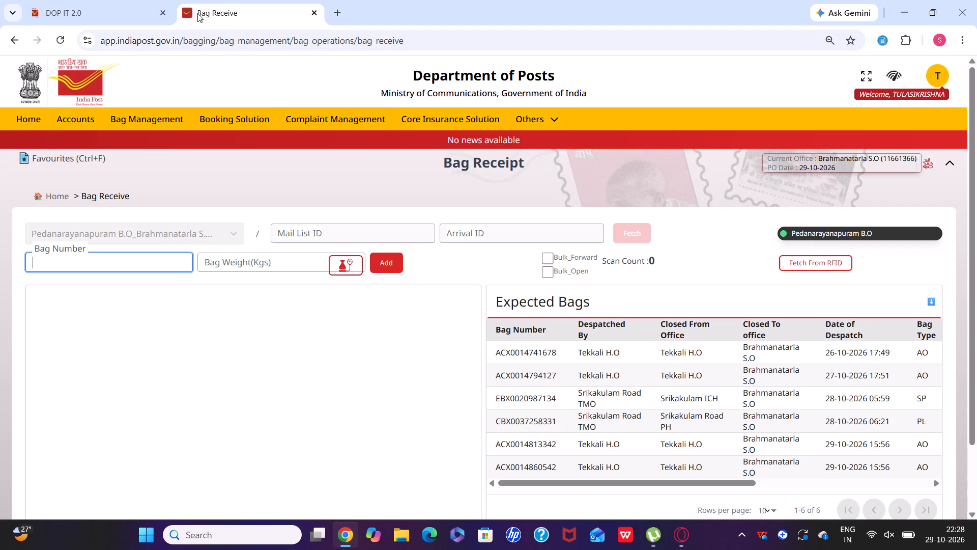
click(137, 11)
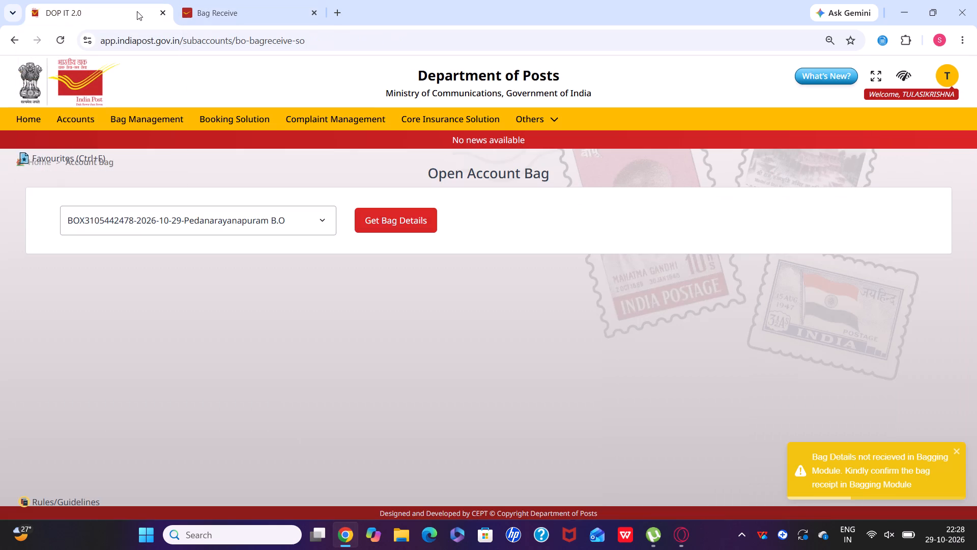
click(225, 2)
click(225, 2)
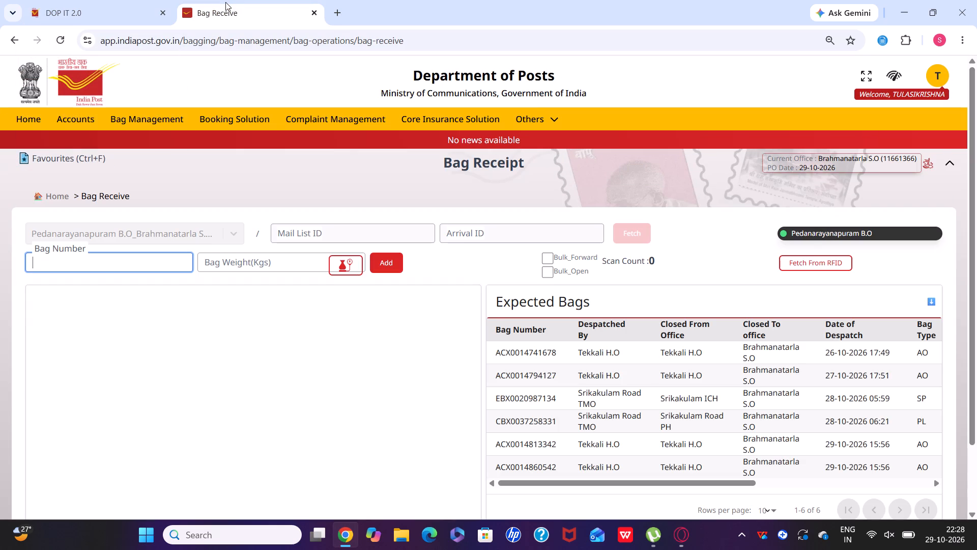
text(box)
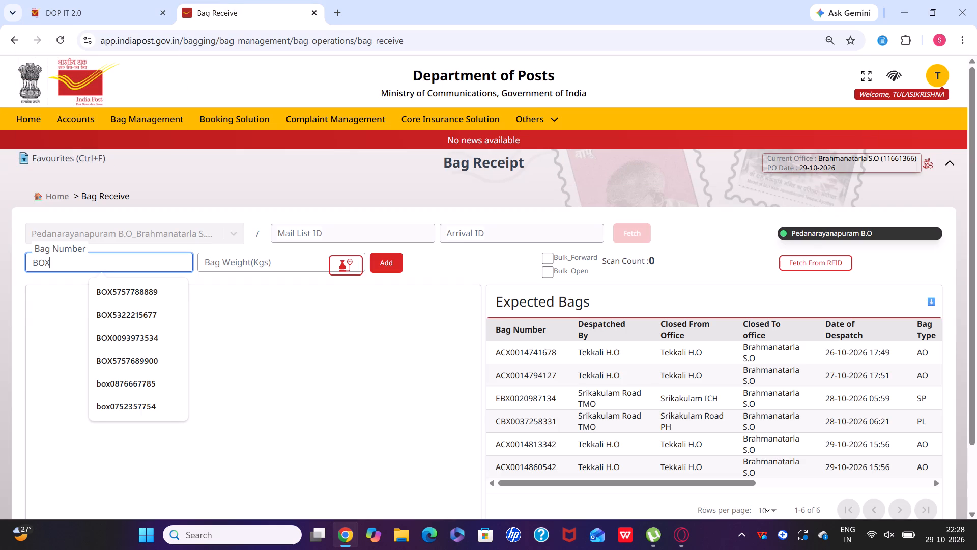
click(60, 4)
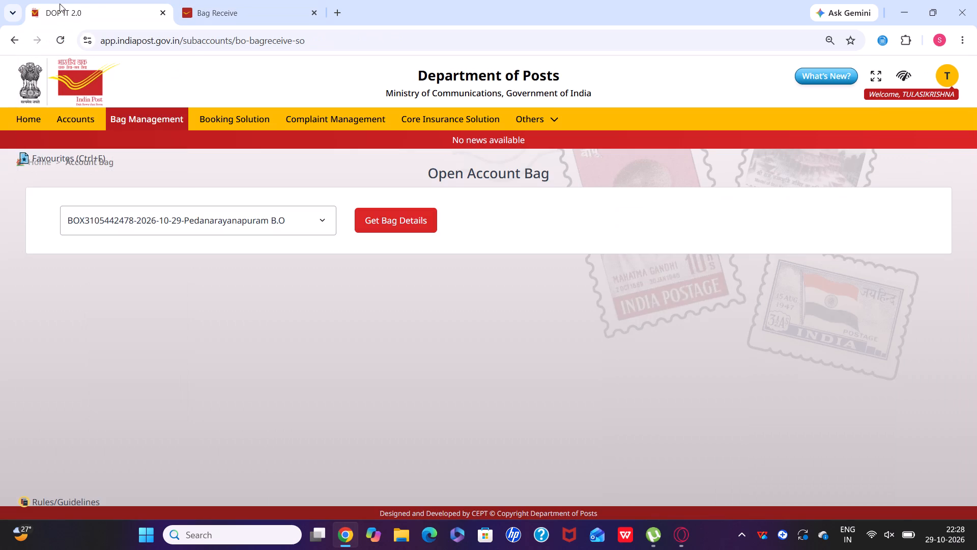
click(226, 5)
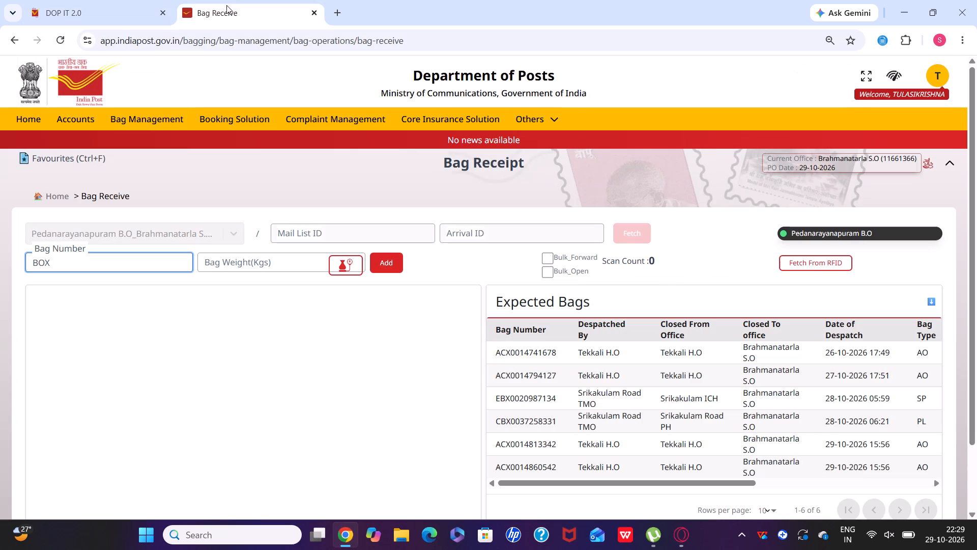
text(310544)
click(123, 14)
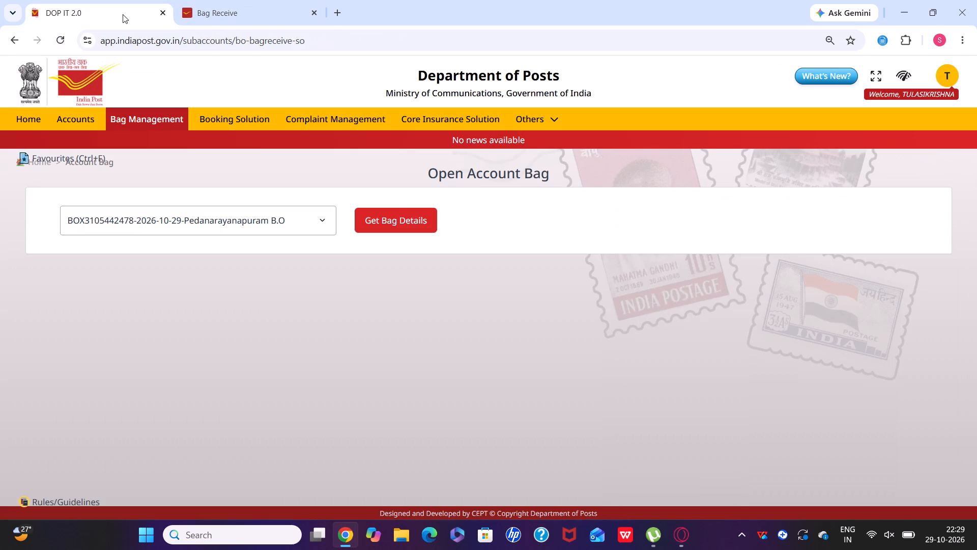
click(211, 7)
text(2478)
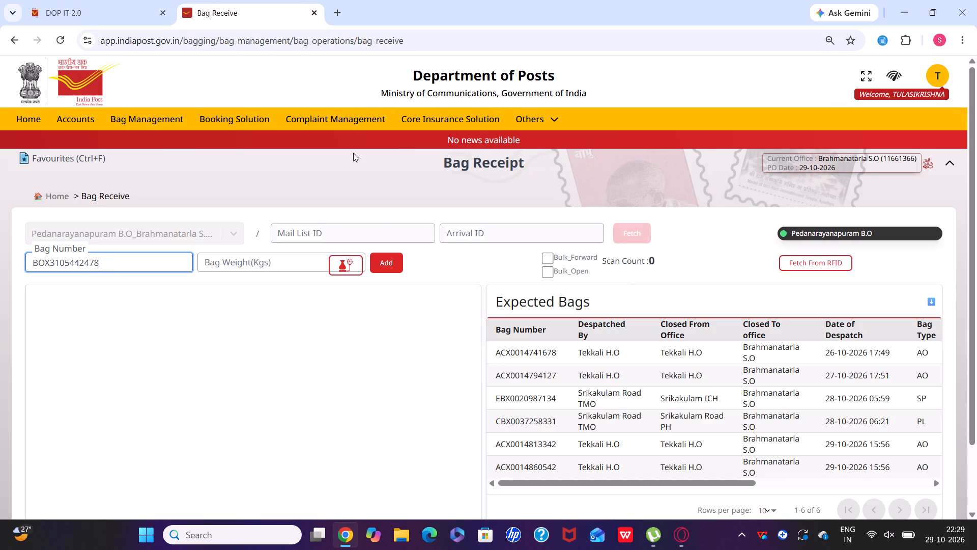
click(384, 260)
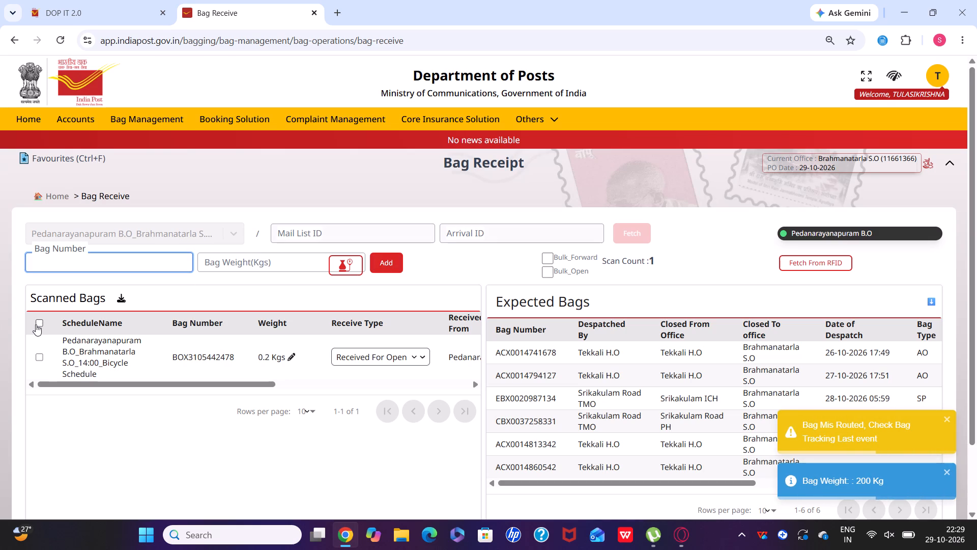
Select the scanned Pedanarayanapuram B.O bag and submit its receipt as Received For Open.
click(36, 324)
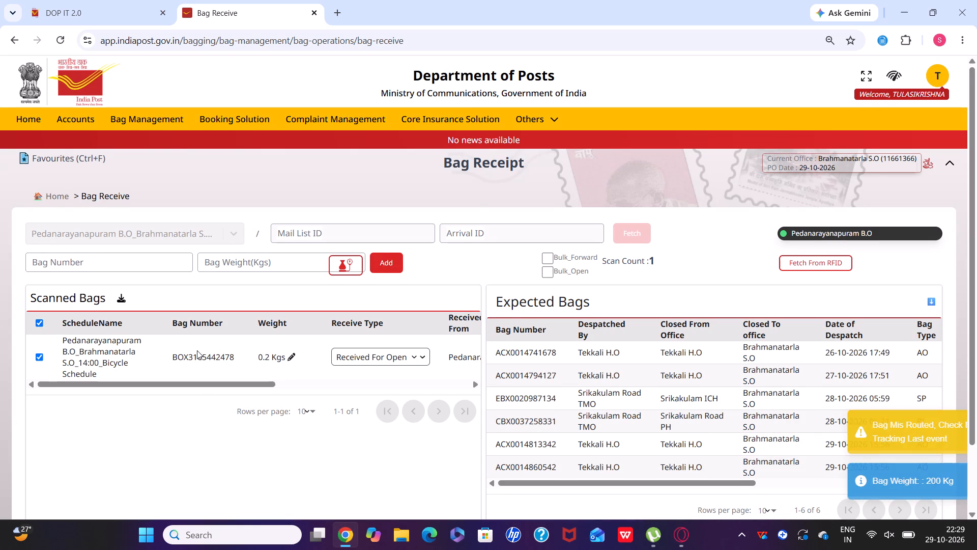
scroll(197, 350, down, 5)
click(820, 472)
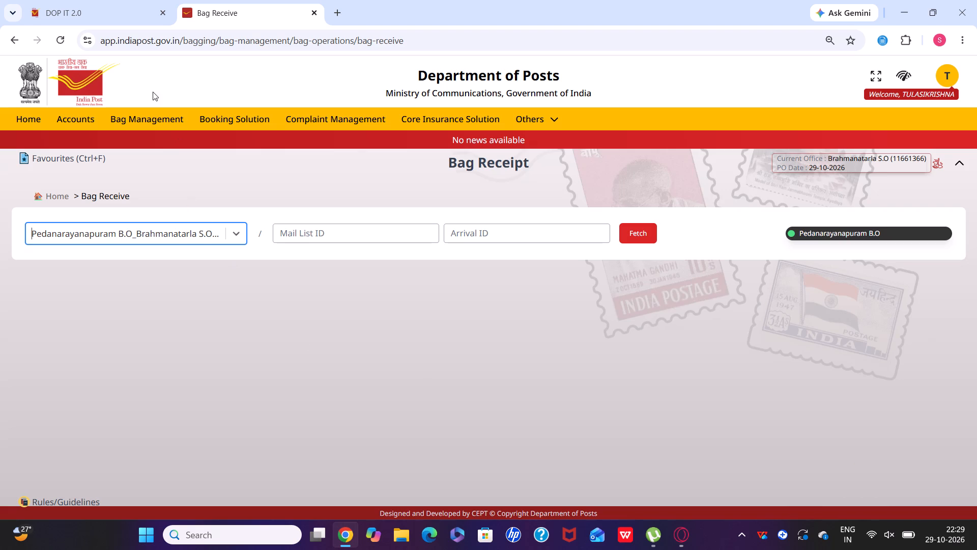
click(108, 14)
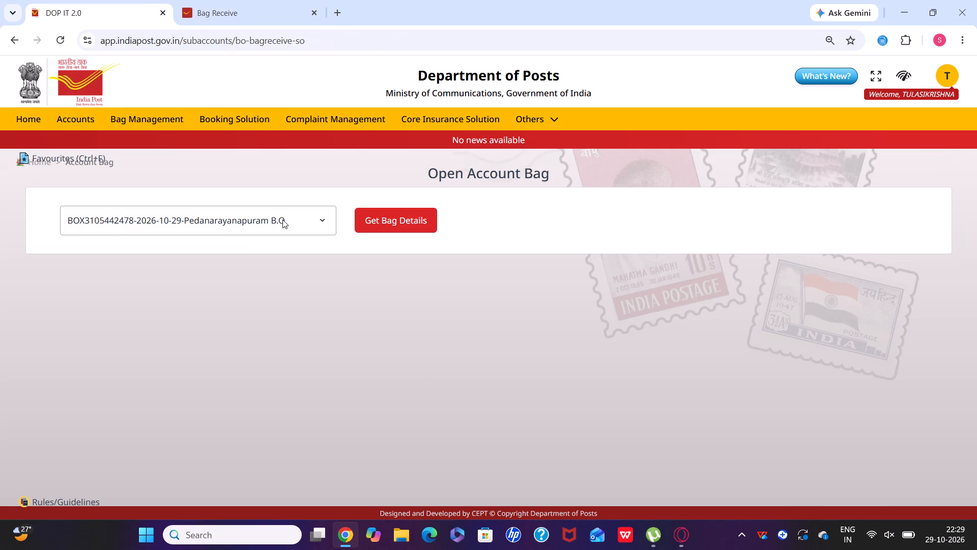
click(389, 225)
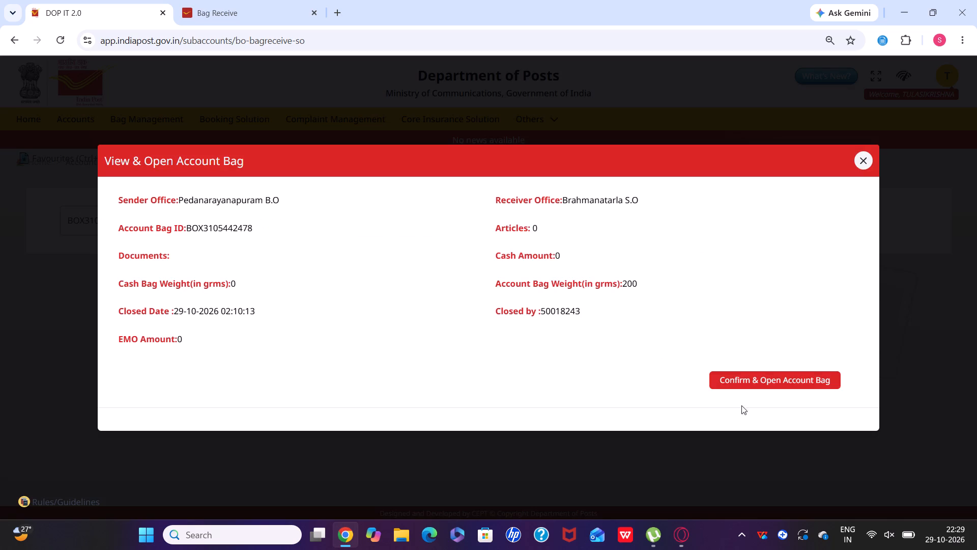
click(756, 385)
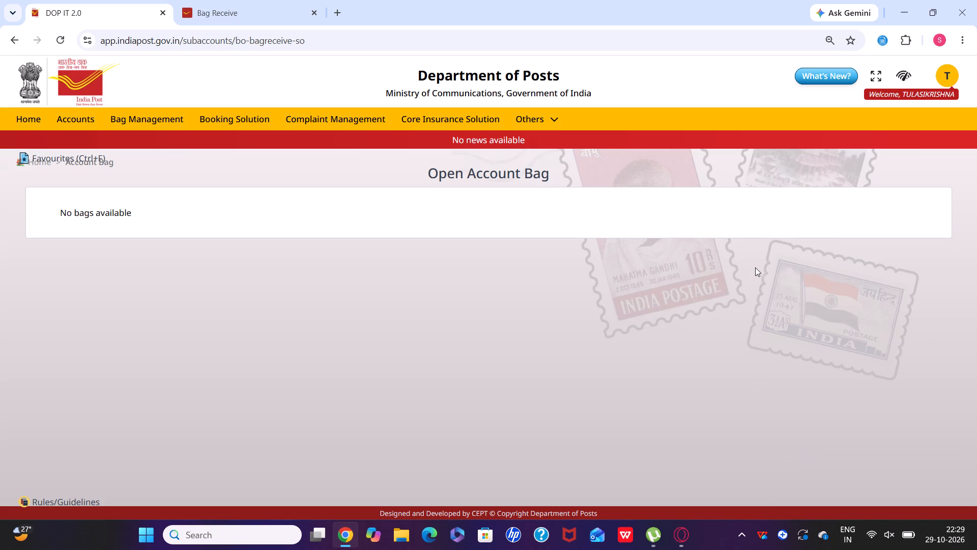
Open Treasury Management, look through its available tools, close them and reload the Treasury page.
click(549, 116)
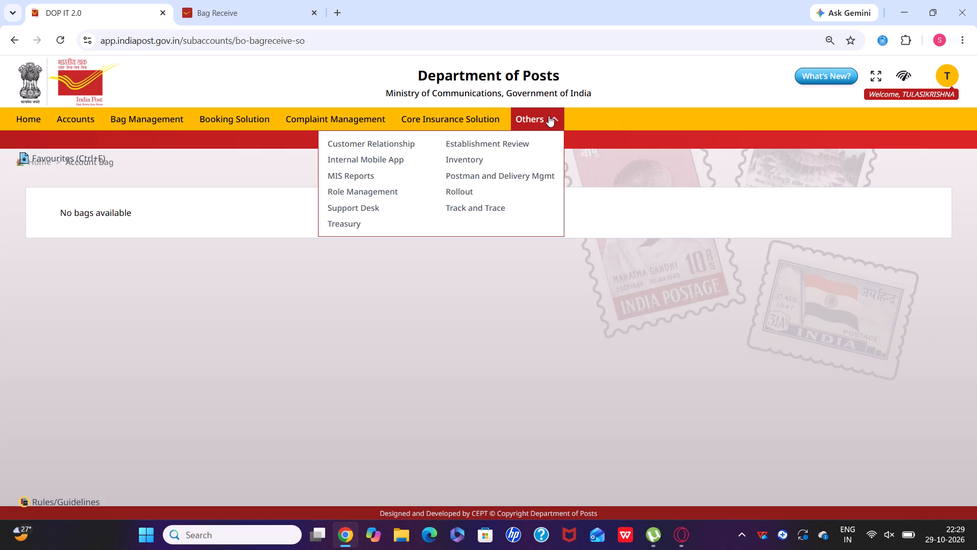
click(359, 223)
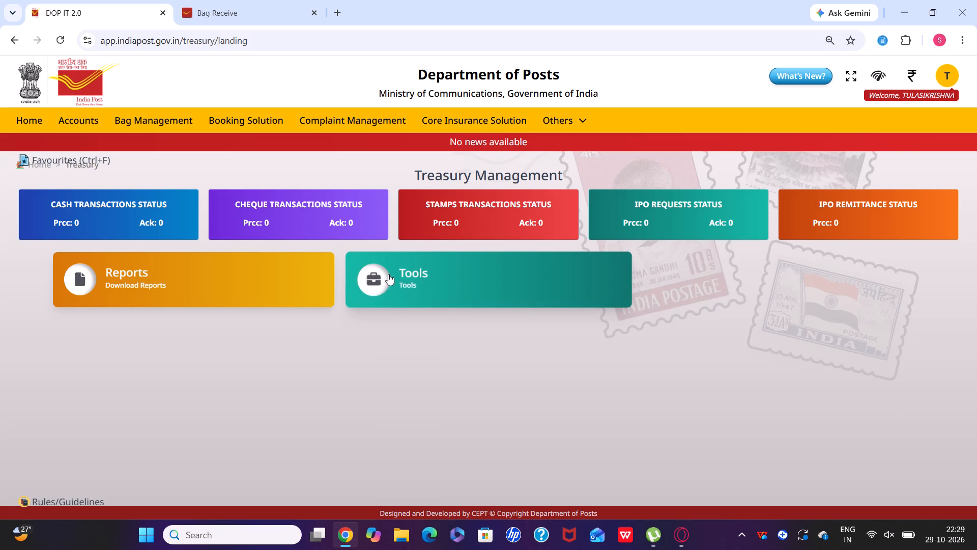
click(397, 276)
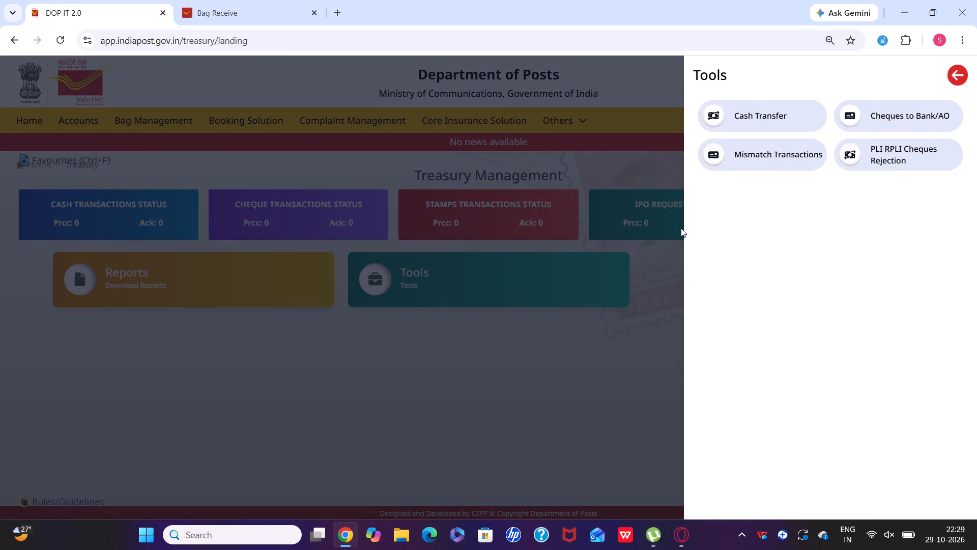
click(423, 350)
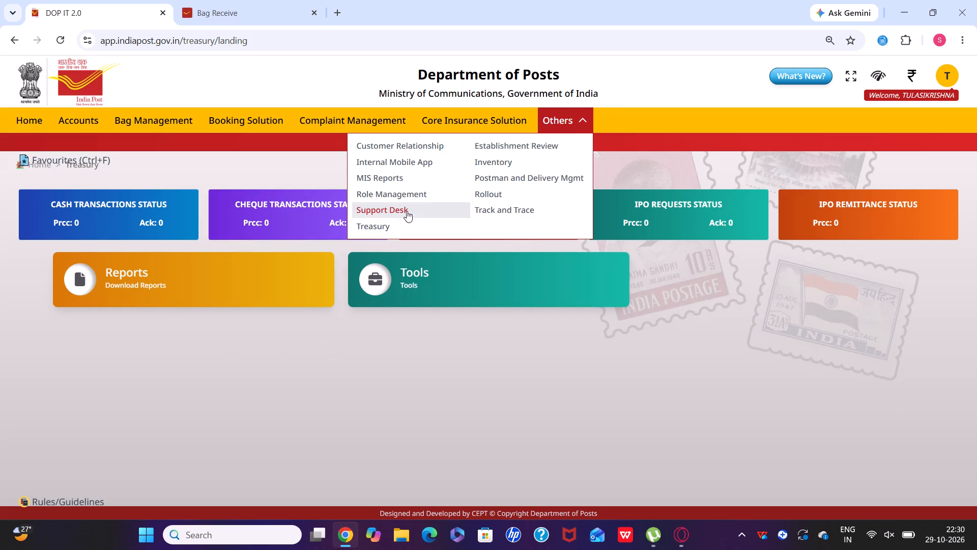
click(388, 229)
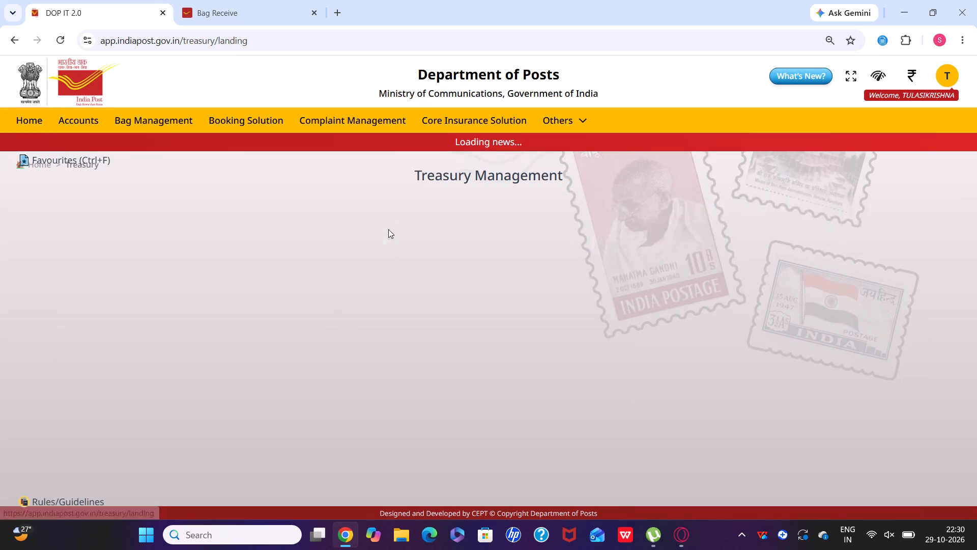
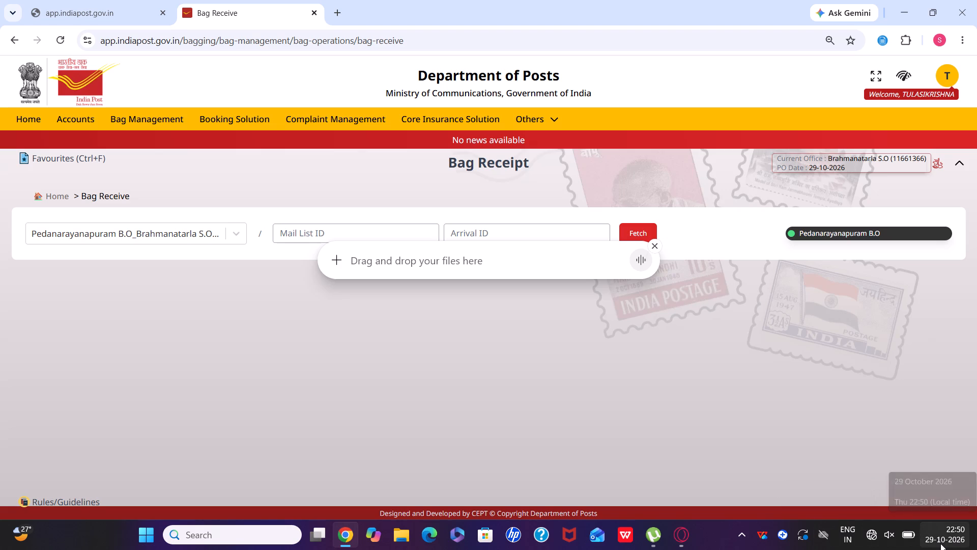
Try to connect the computer to the OnePlus Nord Ce2 Lite Wi-Fi network with automatic connection enabled, retrying the connection as needed.
click(868, 538)
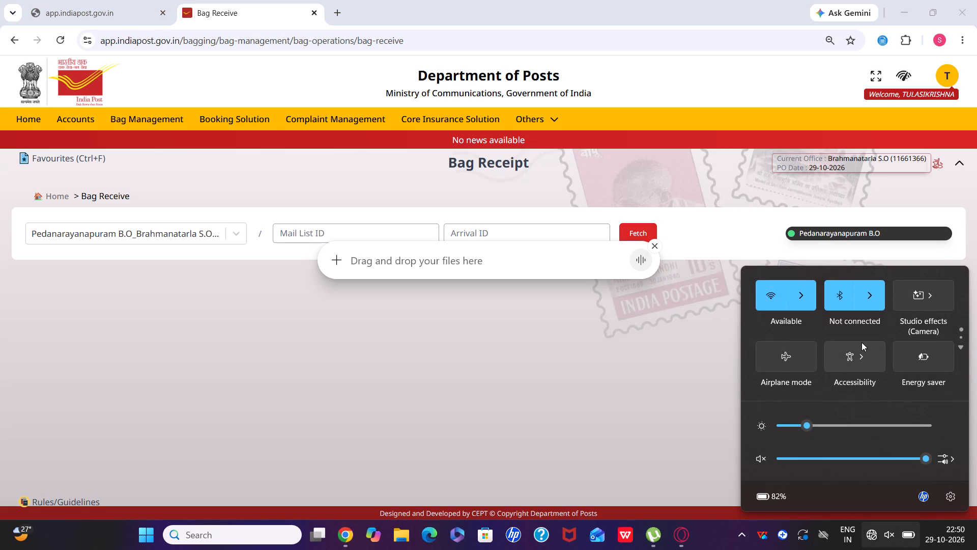
click(804, 297)
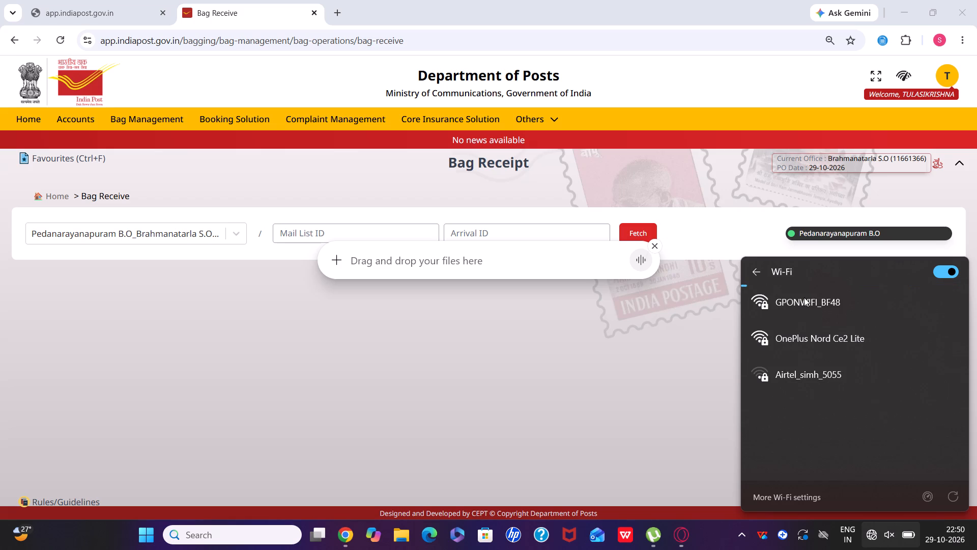
click(816, 335)
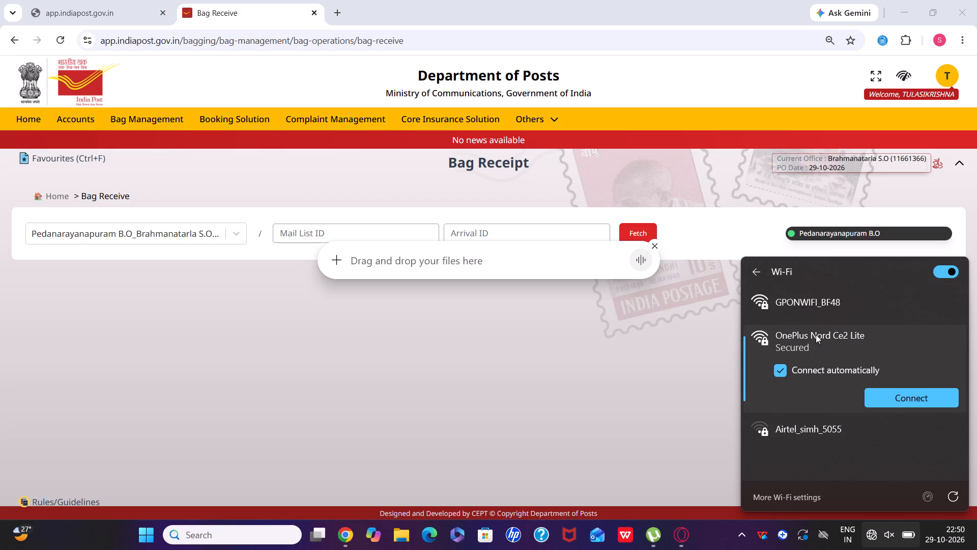
click(910, 407)
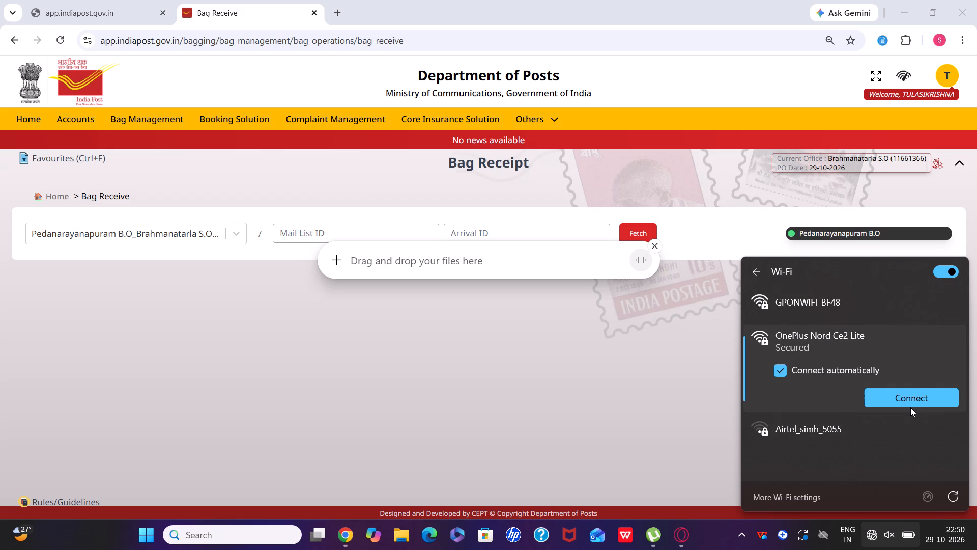
click(910, 401)
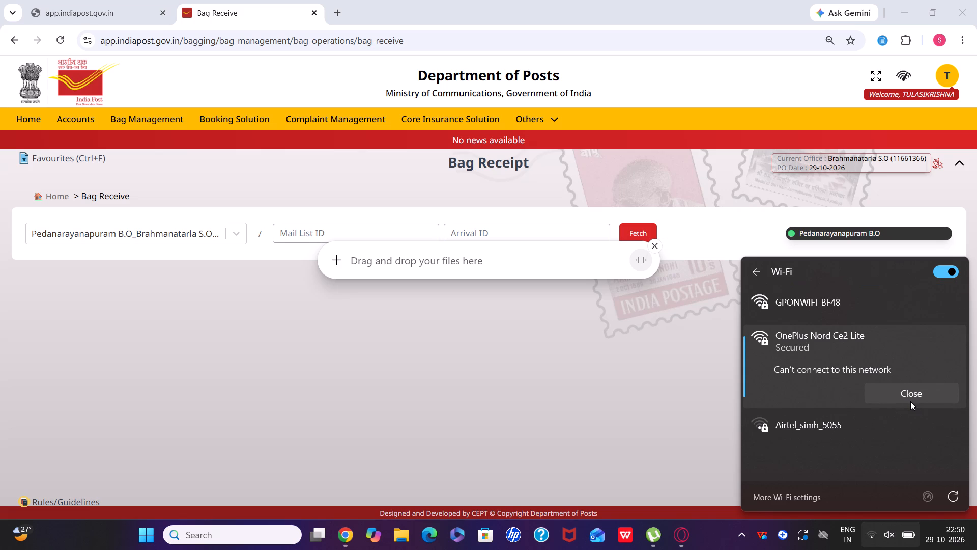
click(911, 388)
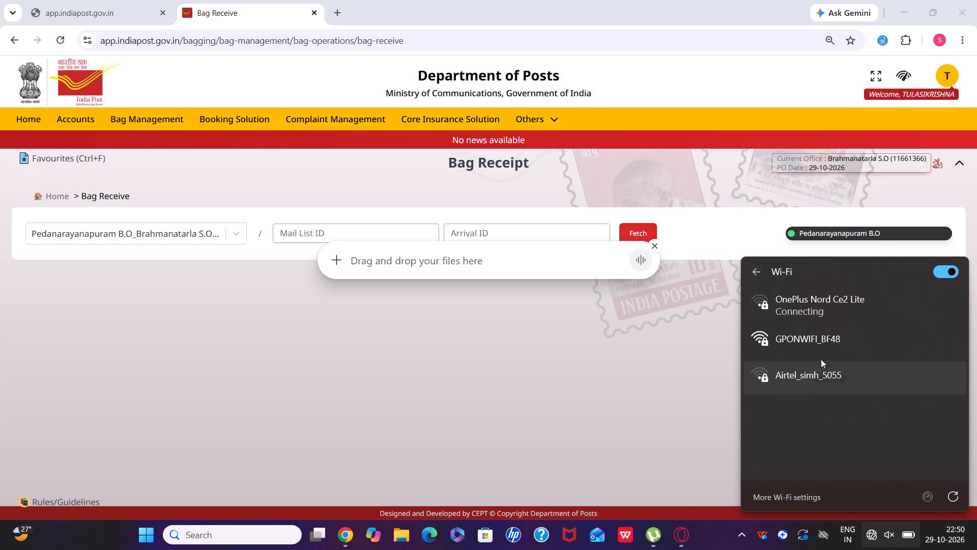
click(811, 308)
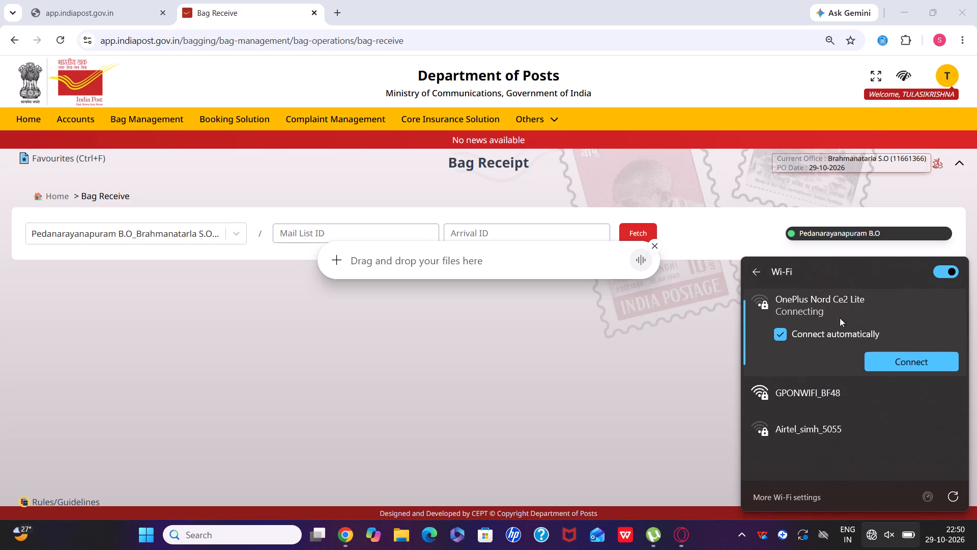